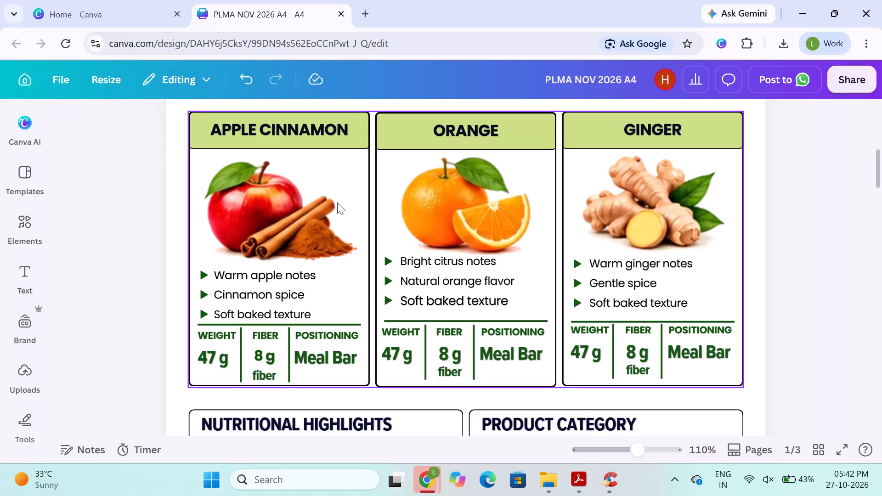
# Open the PLMA STANDEE 3X6FT design from the recent designs on the Canva home page.
pyautogui.click(108, 12)
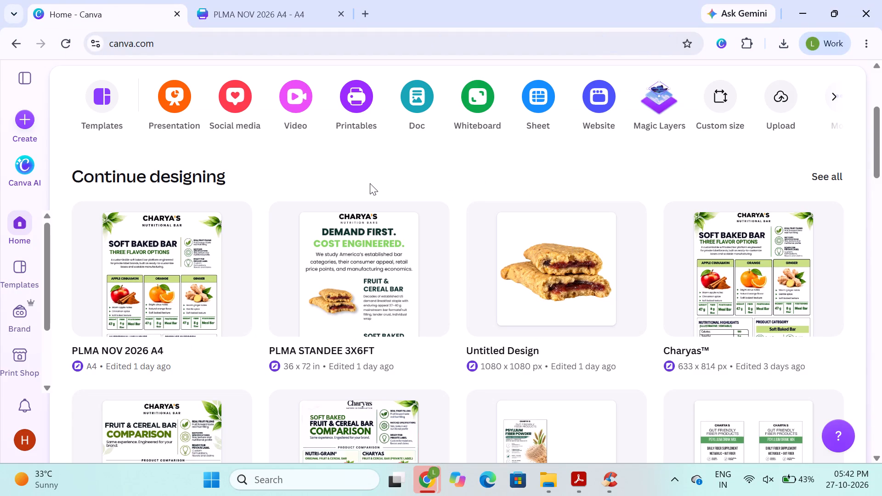
pyautogui.click(335, 300)
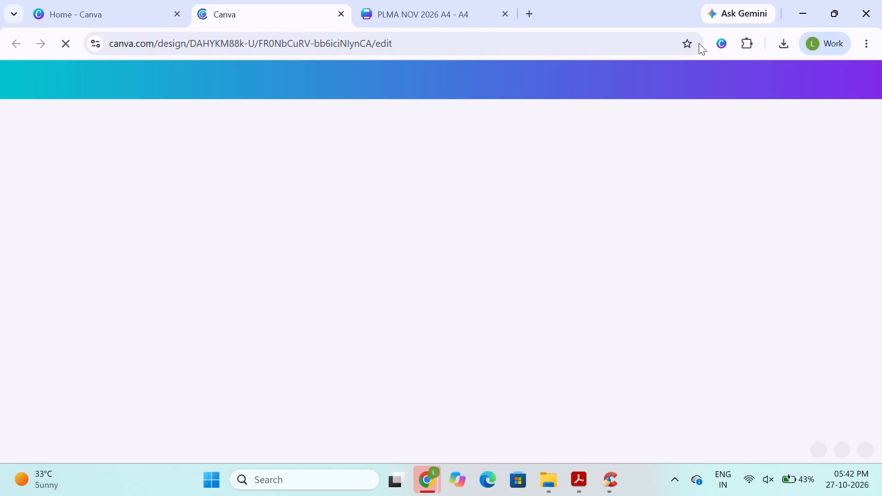
pyautogui.click(781, 50)
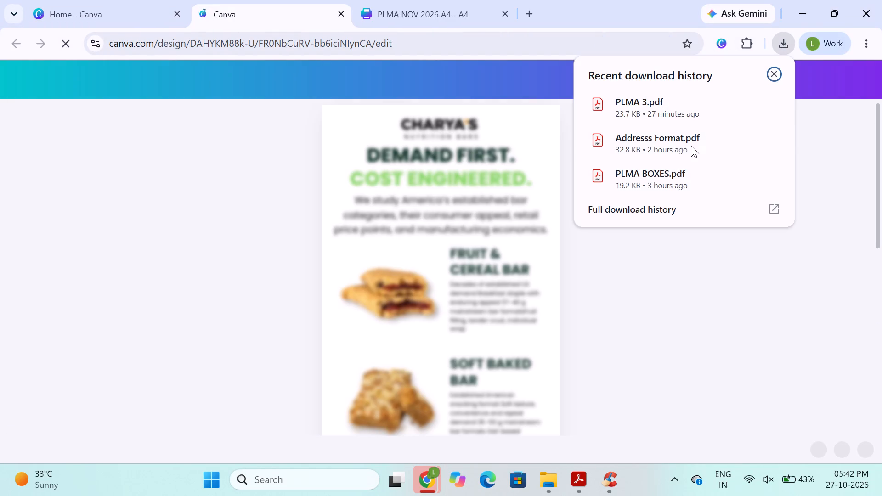
pyautogui.click(603, 316)
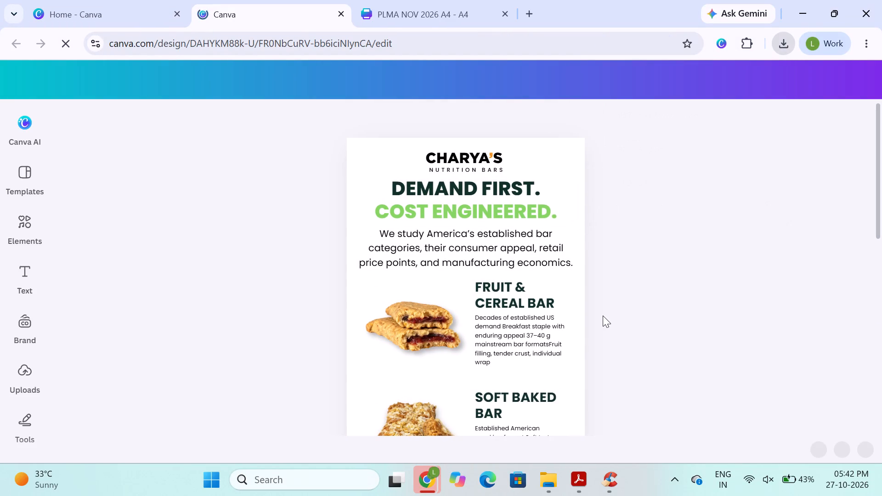
pyautogui.click(723, 168)
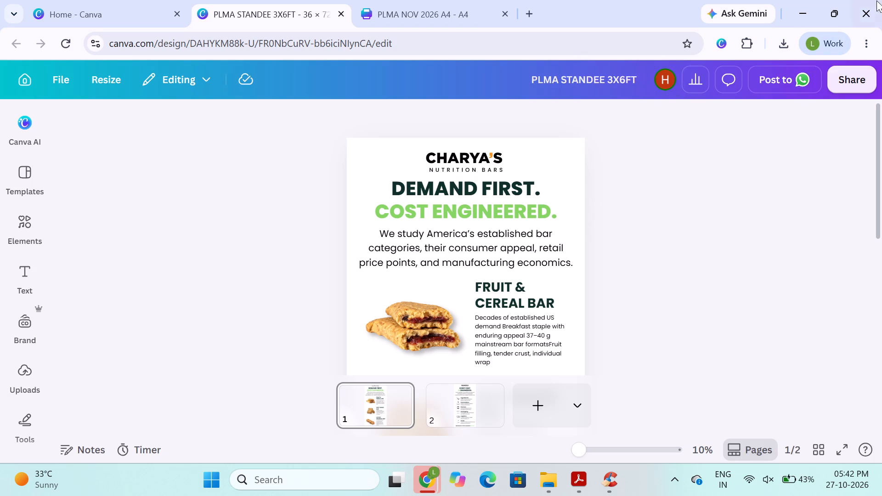
# Download all pages of the standee design as a PDF with the Print preset and the CMYK colour profile.
pyautogui.click(857, 94)
pyautogui.click(857, 90)
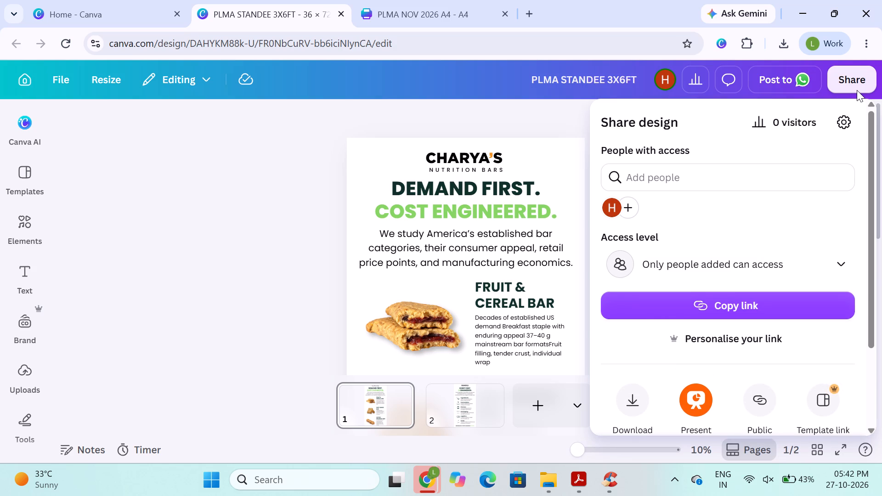
pyautogui.scroll(-2, 719, 260)
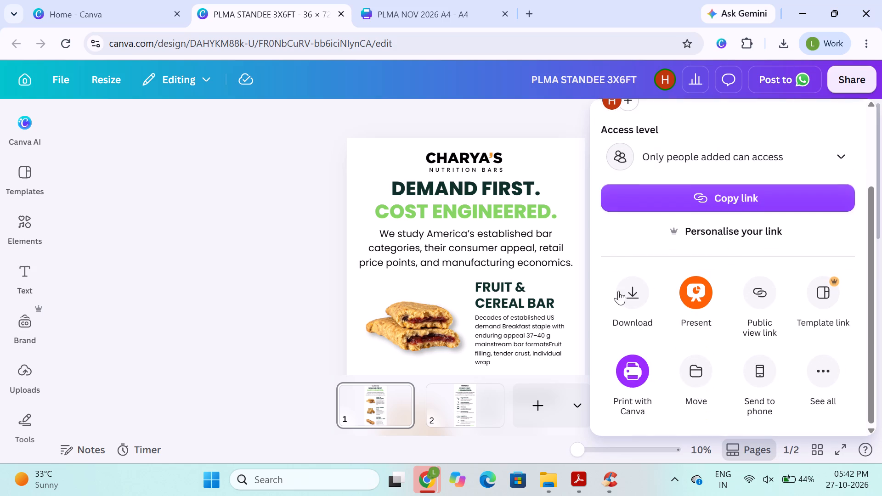
pyautogui.click(645, 306)
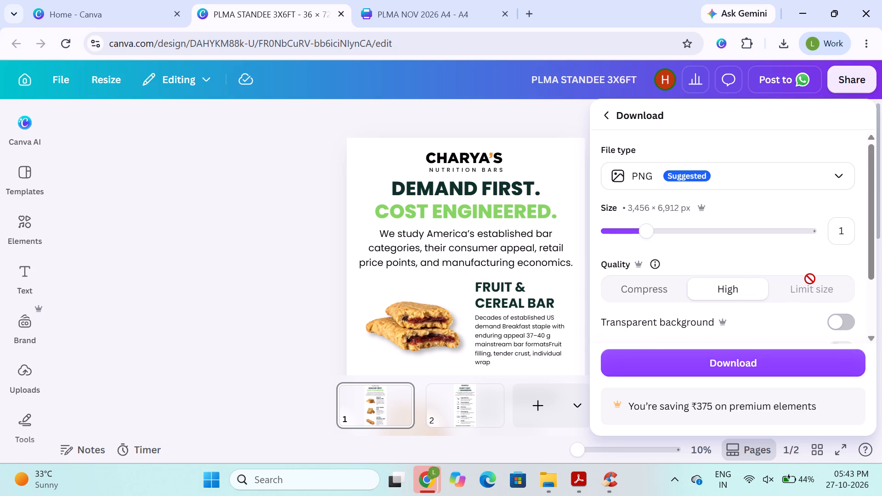
pyautogui.click(703, 188)
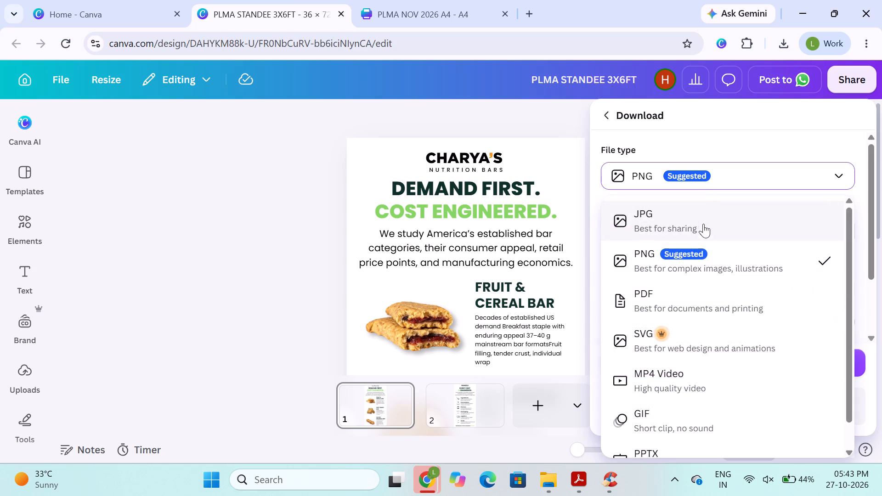
pyautogui.click(674, 302)
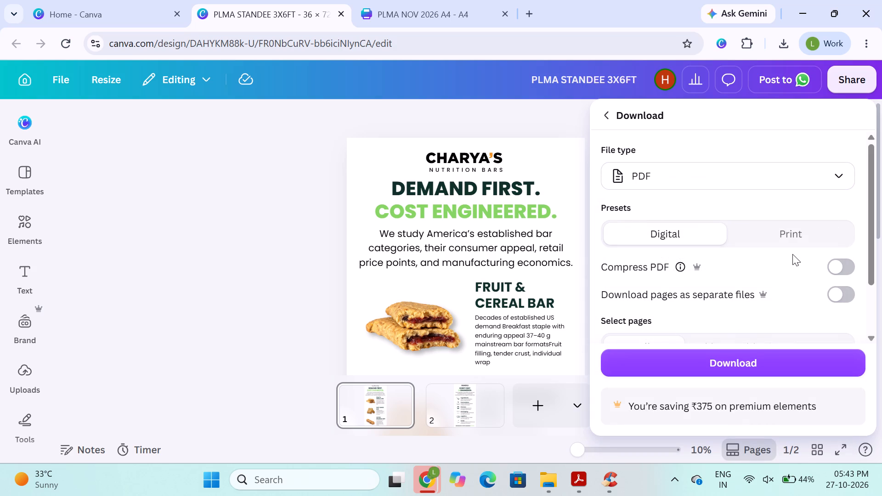
pyautogui.click(781, 239)
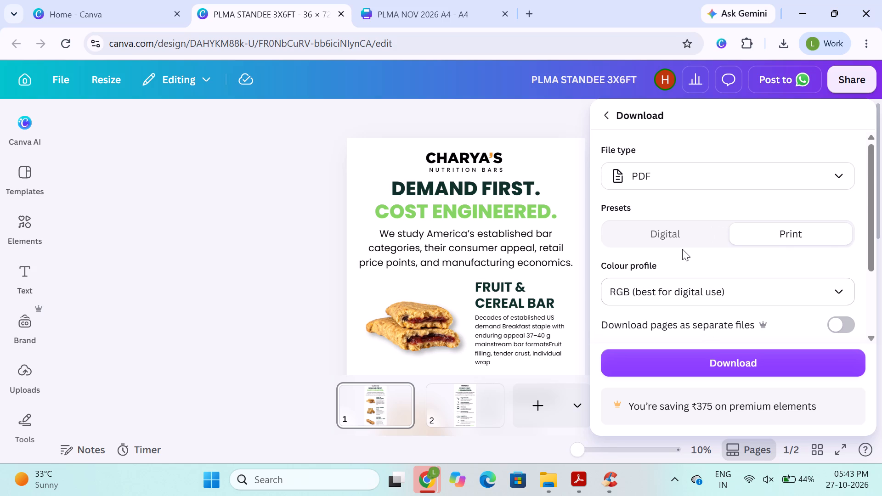
pyautogui.scroll(-3, 682, 249)
pyautogui.click(703, 190)
pyautogui.doubleClick(669, 259)
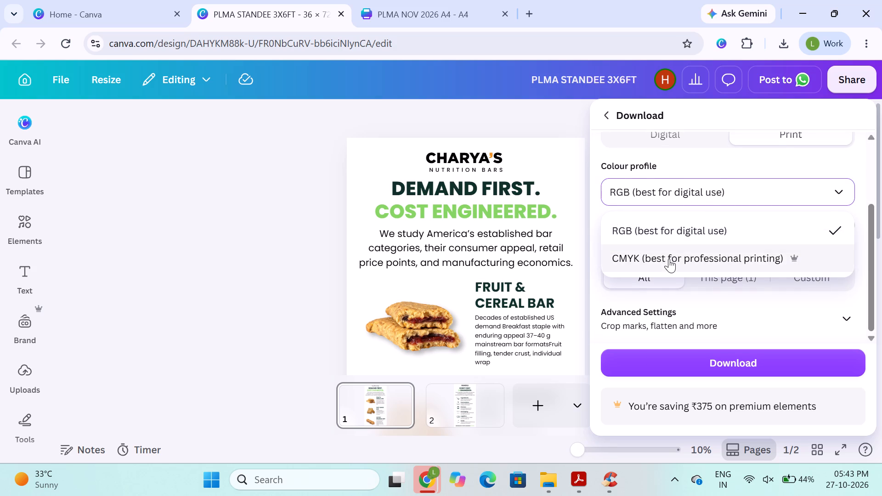
pyautogui.click(714, 334)
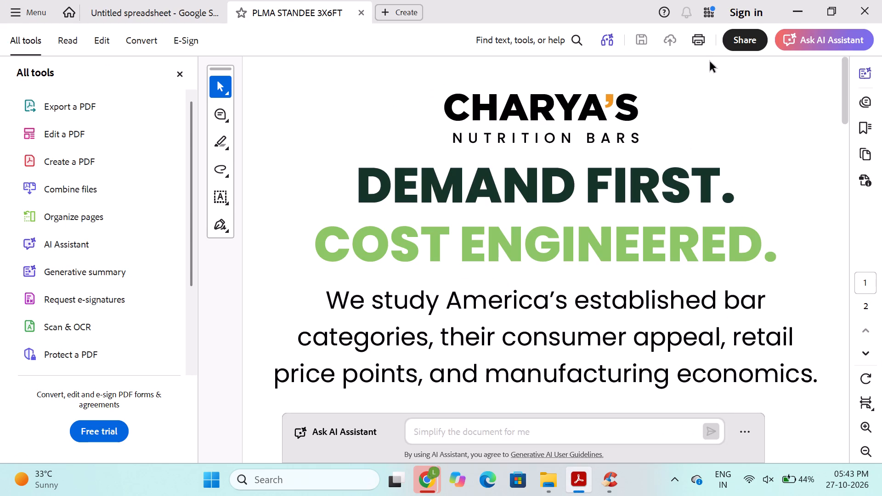
# In Adobe Acrobat, print all pages of the downloaded standee PDF in grayscale on the Canon G3080, fitted to the paper.
pyautogui.click(707, 45)
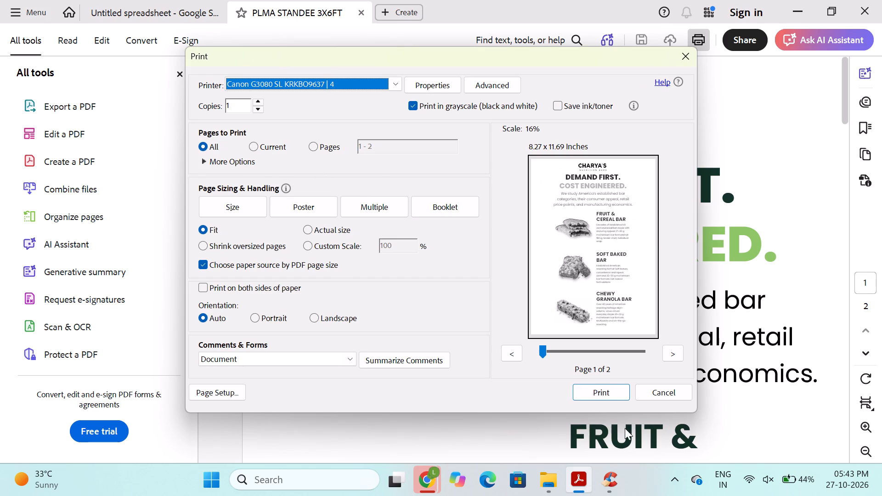
pyautogui.click(601, 388)
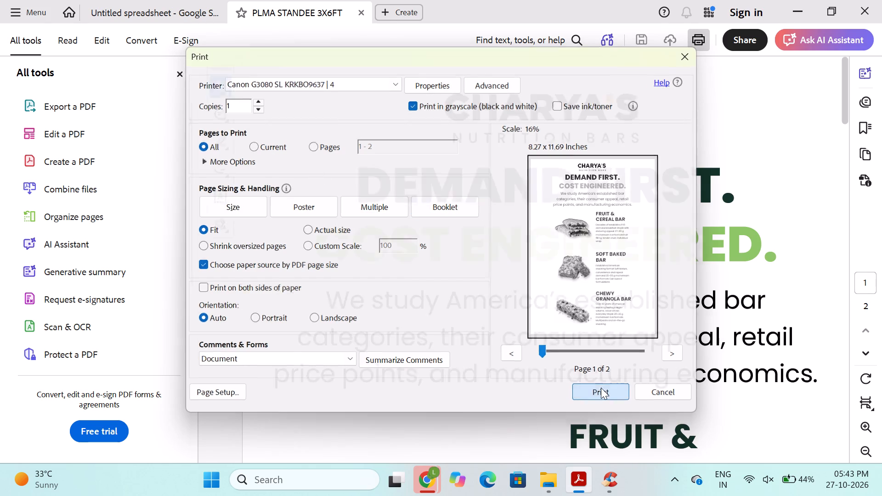
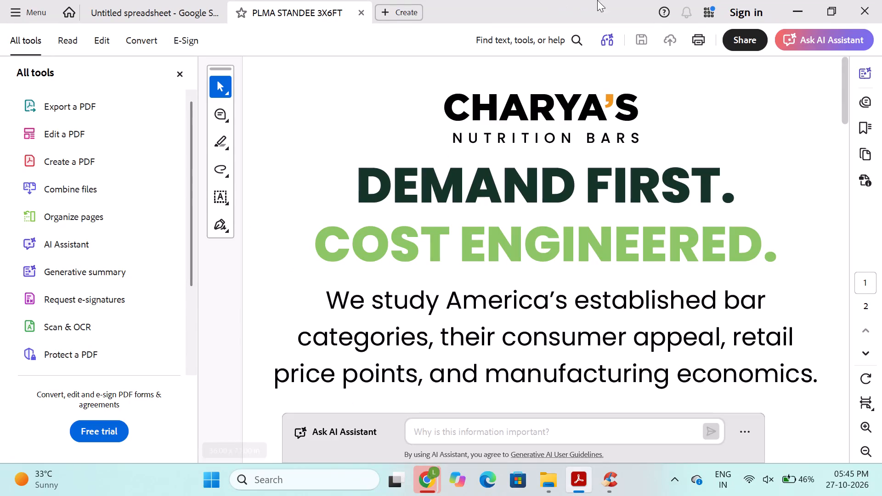
# Switch from Acrobat to the PLMA NOV 2026 A4 design in Canva and review the Soft Baked Bar layout on page 1.
pyautogui.click(799, 16)
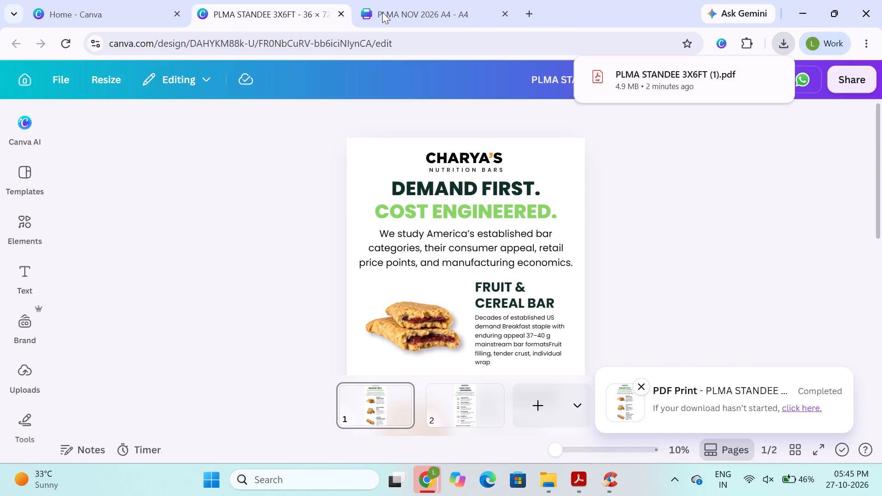
pyautogui.click(385, 11)
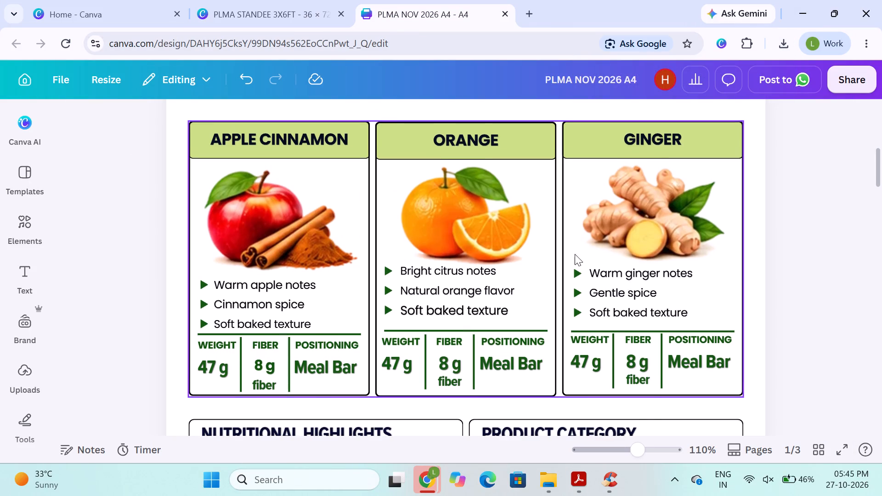
pyautogui.click(735, 208)
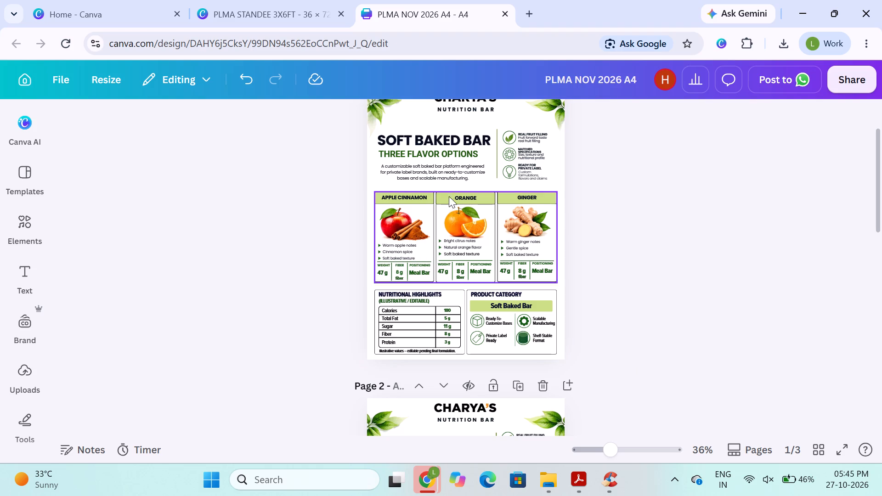
pyautogui.scroll(2, 415, 151)
pyautogui.click(269, 239)
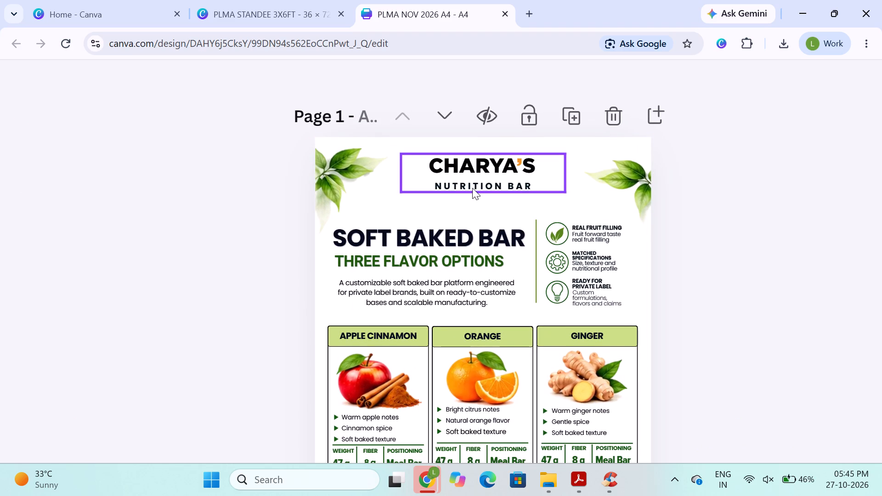
pyautogui.scroll(-1, 449, 242)
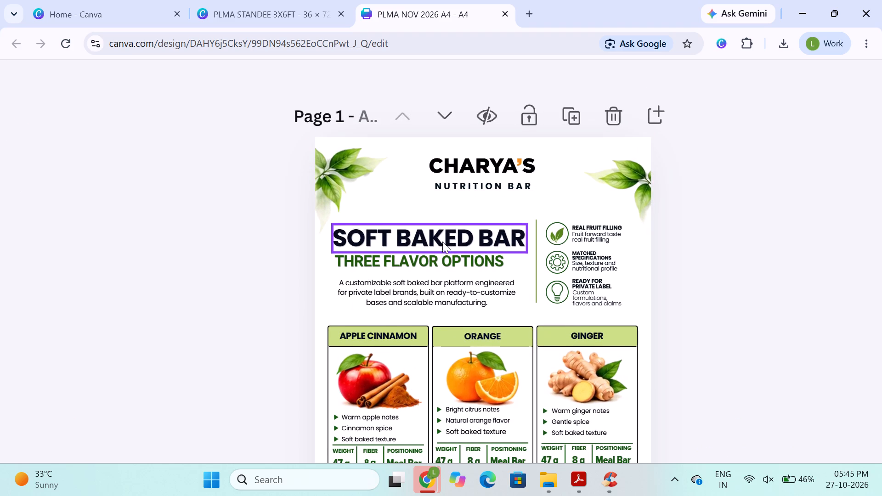
pyautogui.scroll(-1, 442, 242)
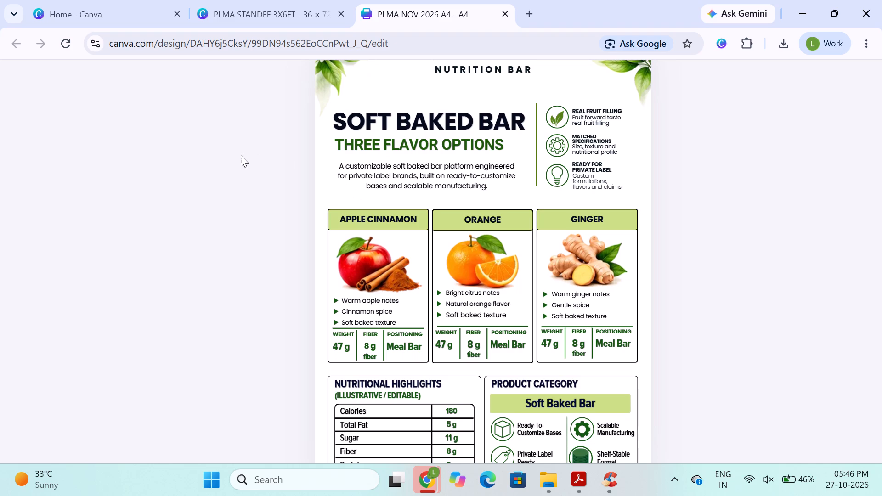
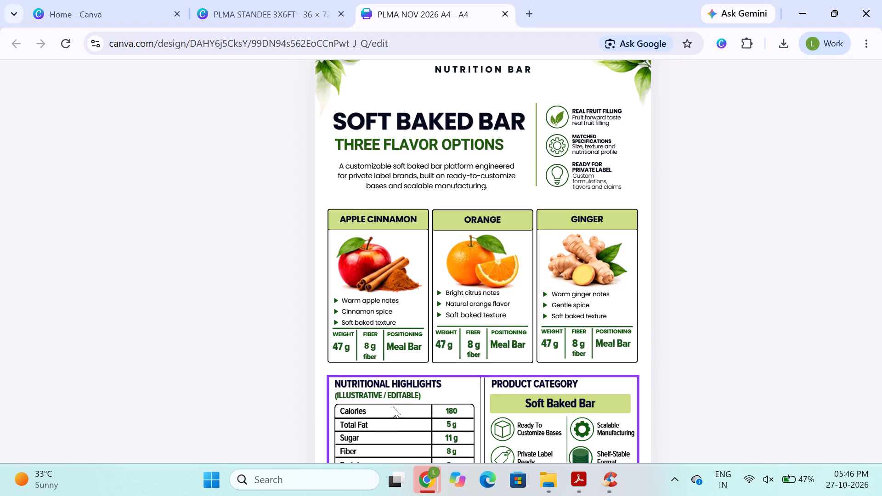
# Ungroup the Nutritional Highlights and Product Category block at the bottom of page 1.
pyautogui.scroll(-3, 393, 402)
pyautogui.click(375, 298)
pyautogui.click(390, 177)
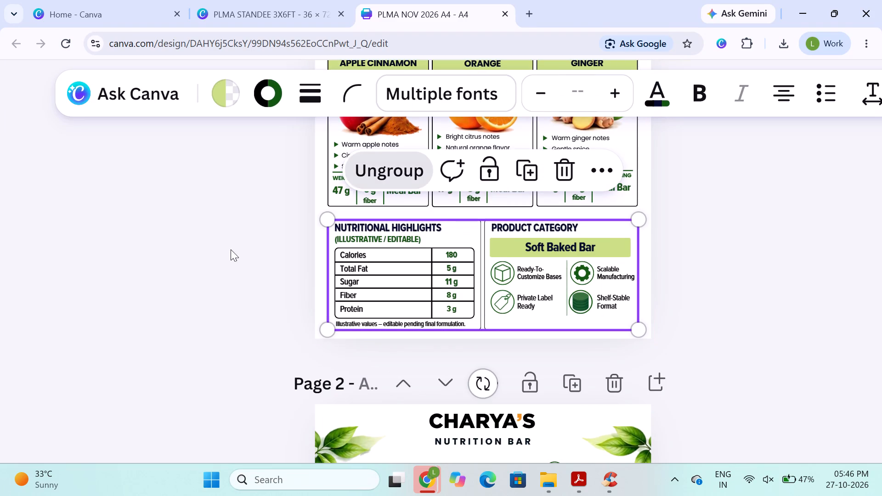
pyautogui.click(230, 250)
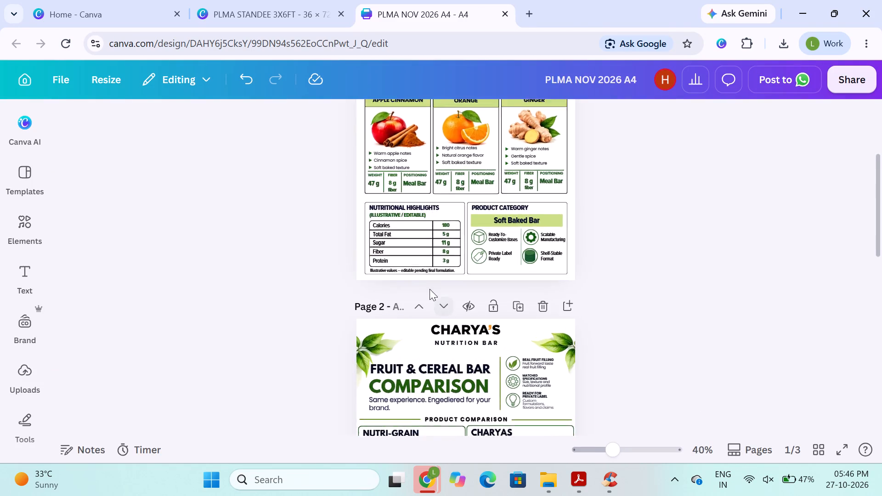
# Delete the "Illustrative values – editable pending final formulation." footnote below the nutrition table on page 1.
pyautogui.click(399, 255)
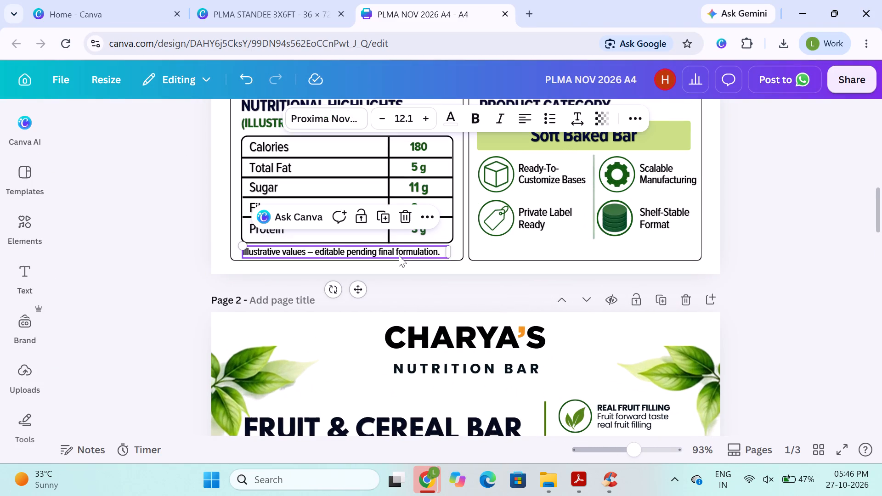
pyautogui.press('Delete')
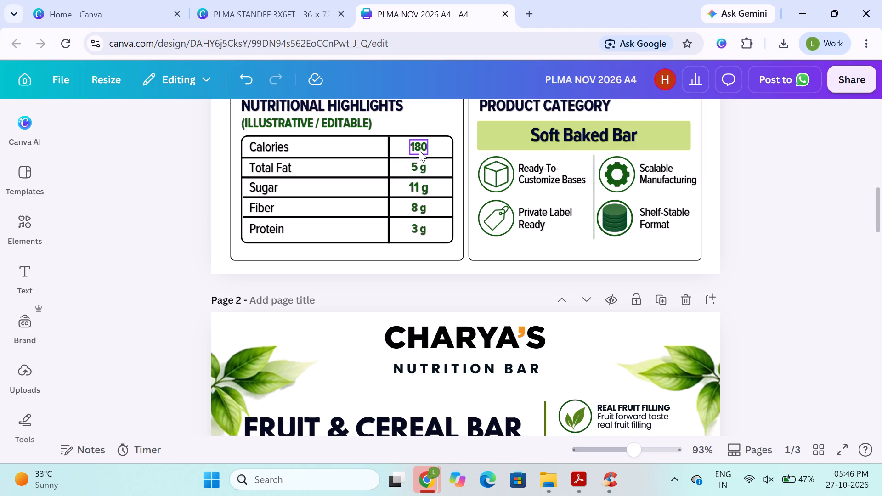
pyautogui.click(419, 150)
pyautogui.click(434, 150)
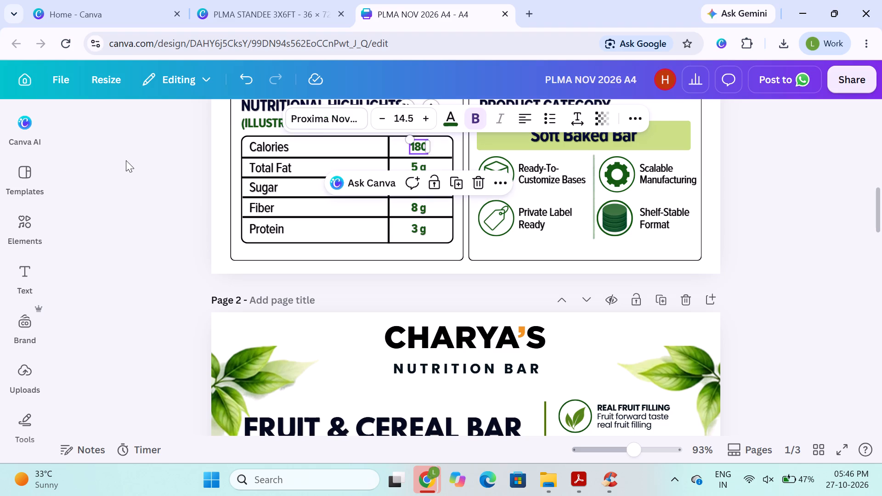
pyautogui.click(126, 160)
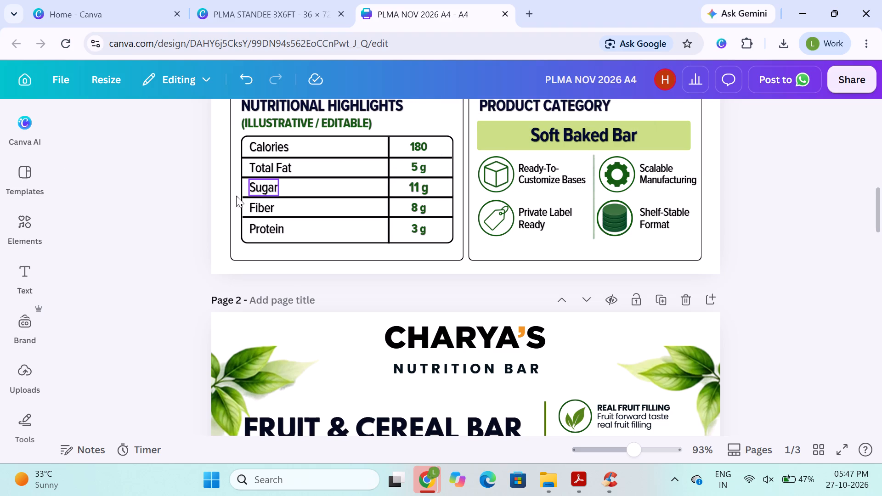
# Delete the "(ILLUSTRATIVE / EDITABLE)" subheading under NUTRITIONAL HIGHLIGHTS.
pyautogui.scroll(1, 360, 151)
pyautogui.click(327, 184)
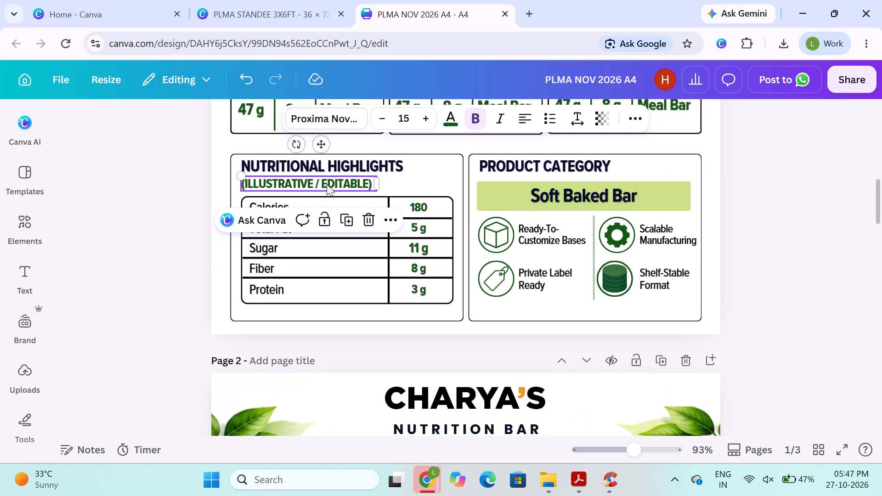
pyautogui.press('BackSpace')
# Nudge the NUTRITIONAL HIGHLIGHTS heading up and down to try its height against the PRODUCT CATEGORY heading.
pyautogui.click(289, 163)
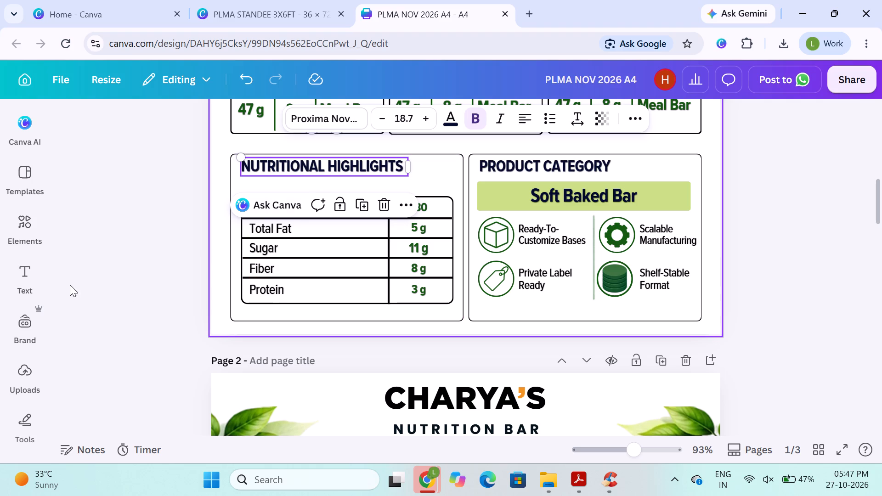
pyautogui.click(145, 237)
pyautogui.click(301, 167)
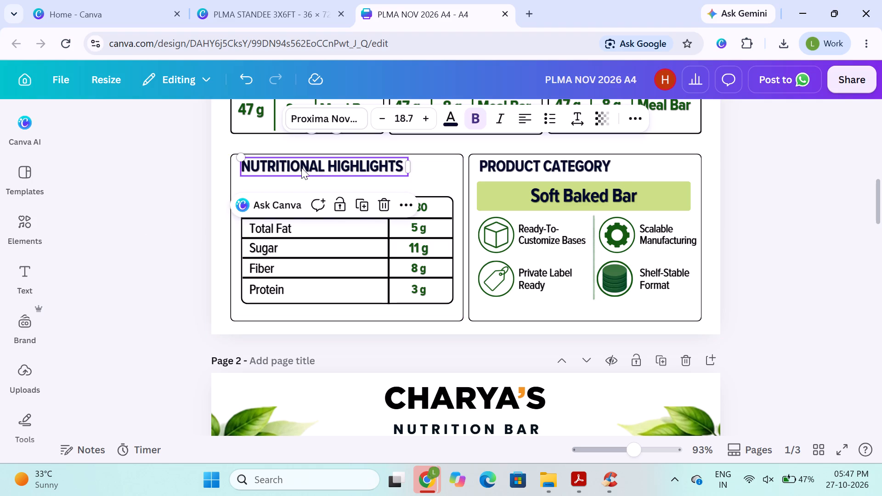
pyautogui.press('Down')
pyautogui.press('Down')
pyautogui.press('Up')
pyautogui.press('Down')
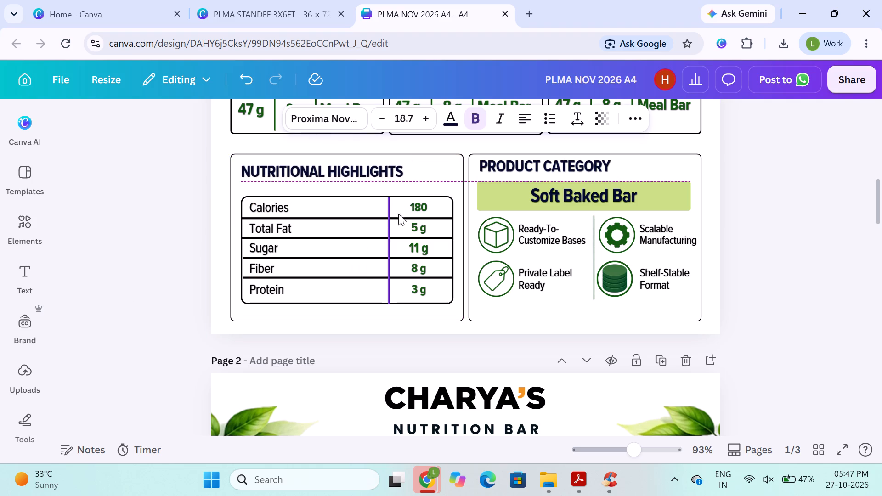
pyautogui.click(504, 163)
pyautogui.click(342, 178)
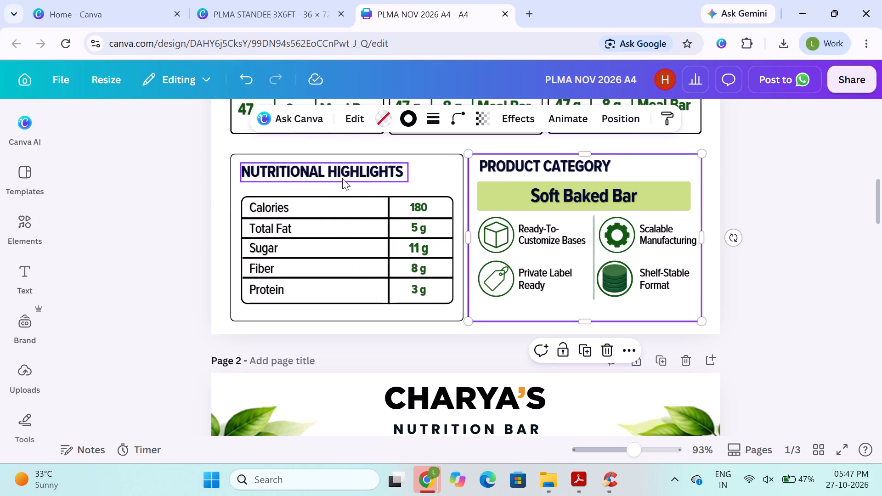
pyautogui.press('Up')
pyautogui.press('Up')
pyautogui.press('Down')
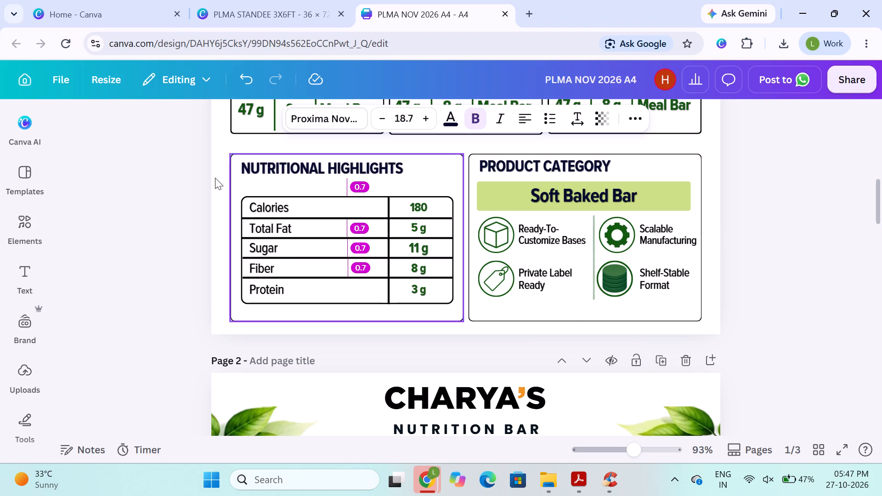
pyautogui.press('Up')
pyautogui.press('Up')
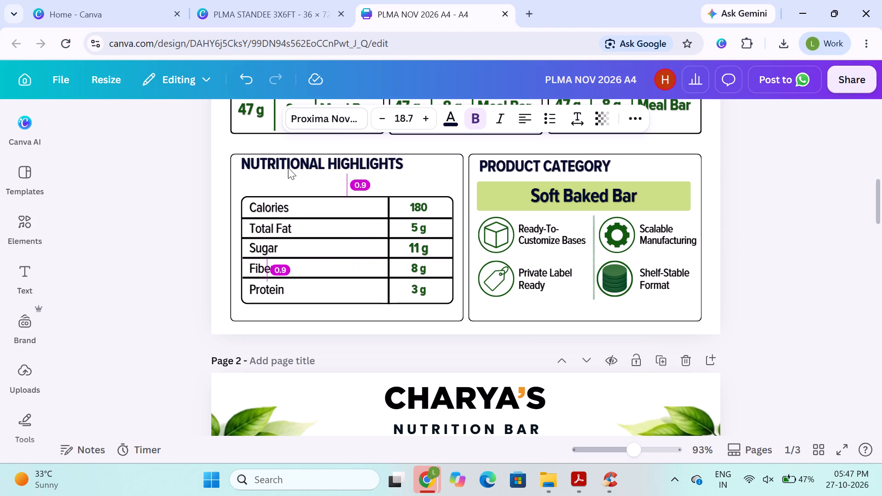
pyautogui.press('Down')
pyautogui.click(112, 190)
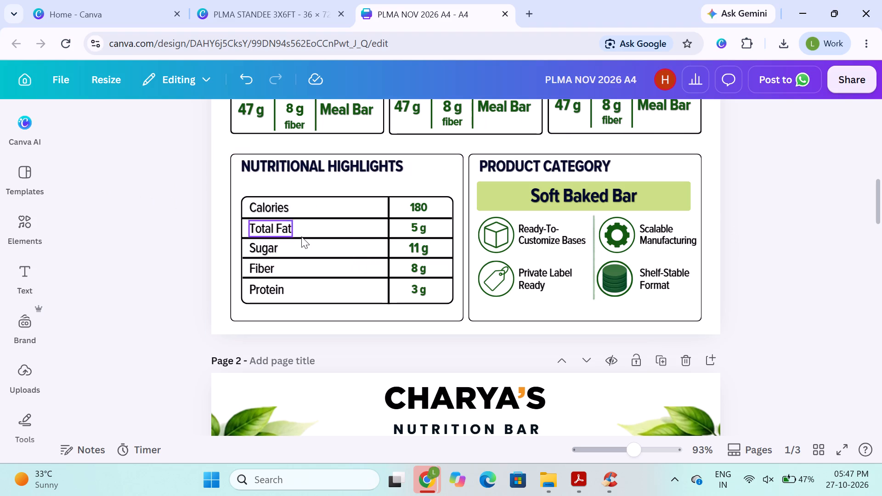
# Select the whole nutrition table with its text, excluding the surrounding frame, and nudge it up three steps toward the heading.
pyautogui.moveTo(183, 191); pyautogui.dragTo(429, 299)
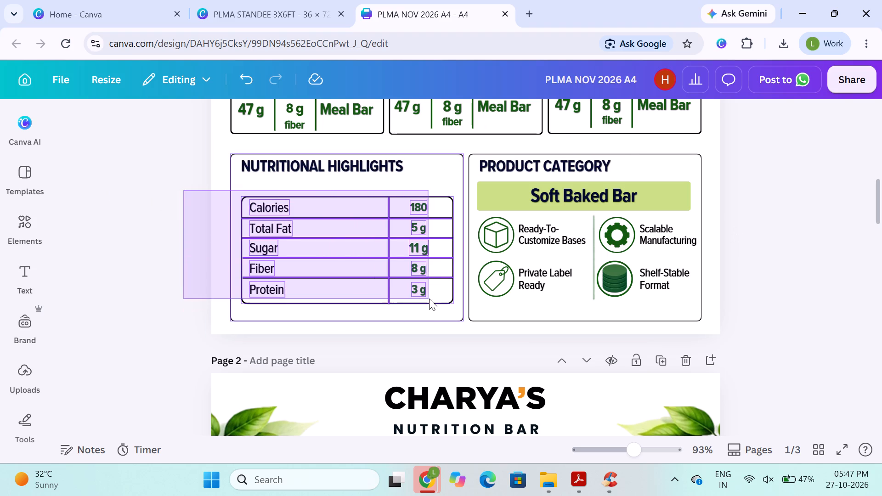
pyautogui.moveTo(429, 299); pyautogui.dragTo(435, 298)
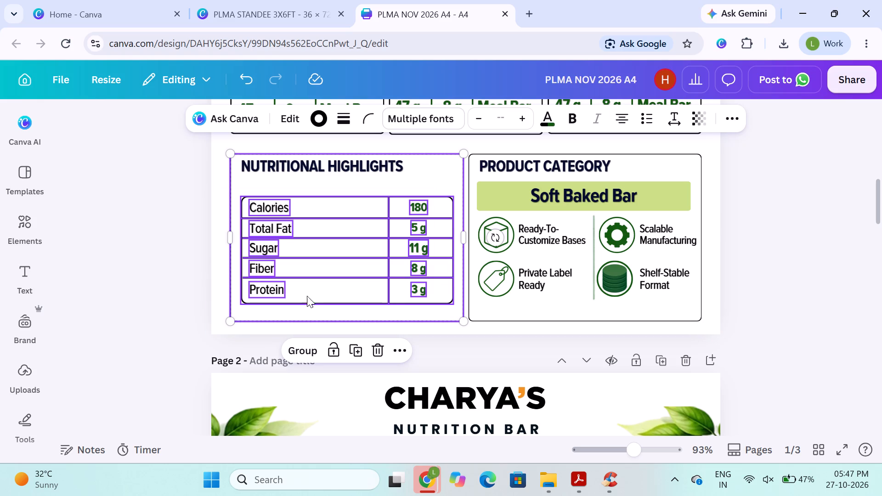
pyautogui.keyDown('shift'); pyautogui.click(334, 307); pyautogui.keyUp('shift')
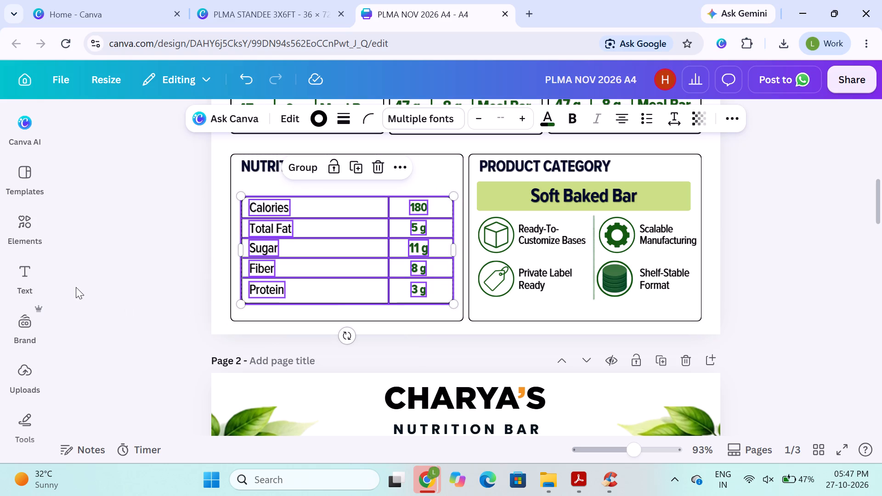
pyautogui.press('Up')
pyautogui.press('Up')
pyautogui.press('Up')
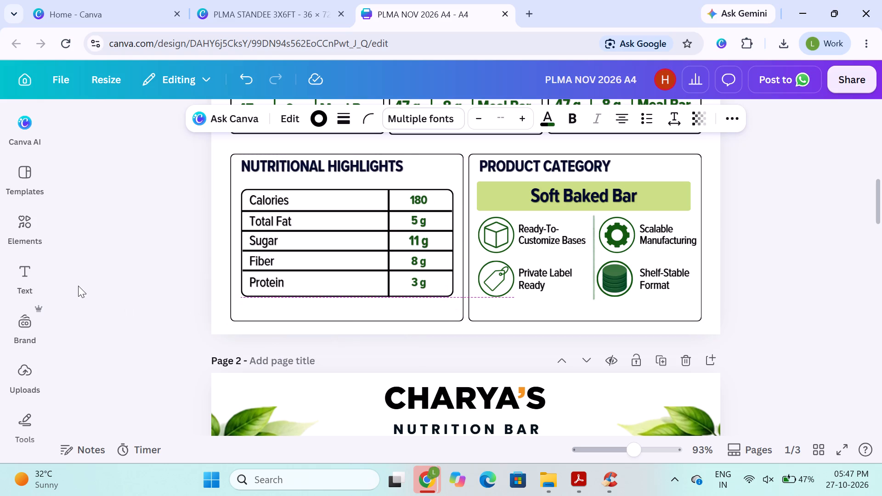
pyautogui.click(140, 293)
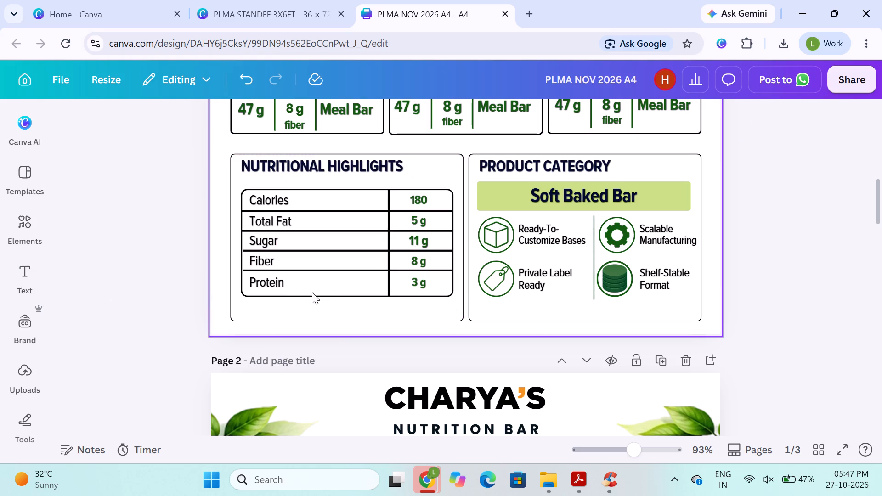
pyautogui.click(151, 317)
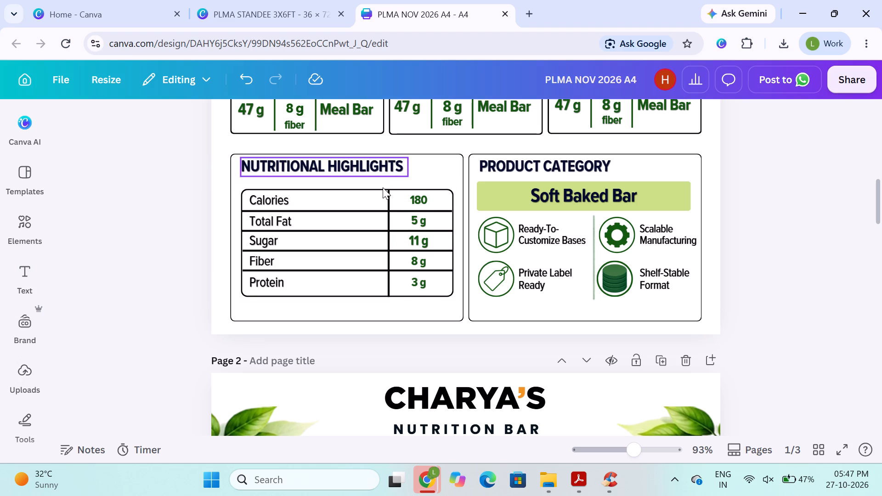
# Duplicate the Calories label, place the copy over the 180 value cell, and change its text to "Kcal".
pyautogui.click(285, 199)
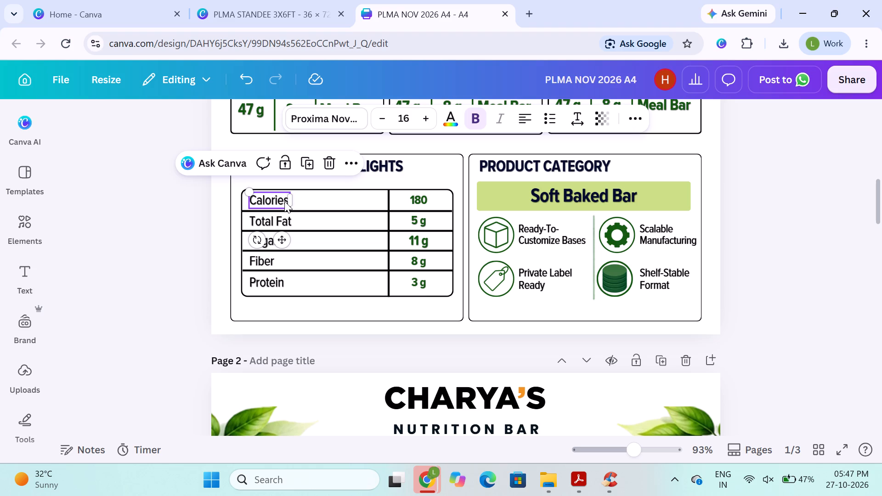
pyautogui.hotkey('ctrl', 'c')
pyautogui.hotkey('ctrl', 'v')
pyautogui.moveTo(279, 210); pyautogui.dragTo(413, 199)
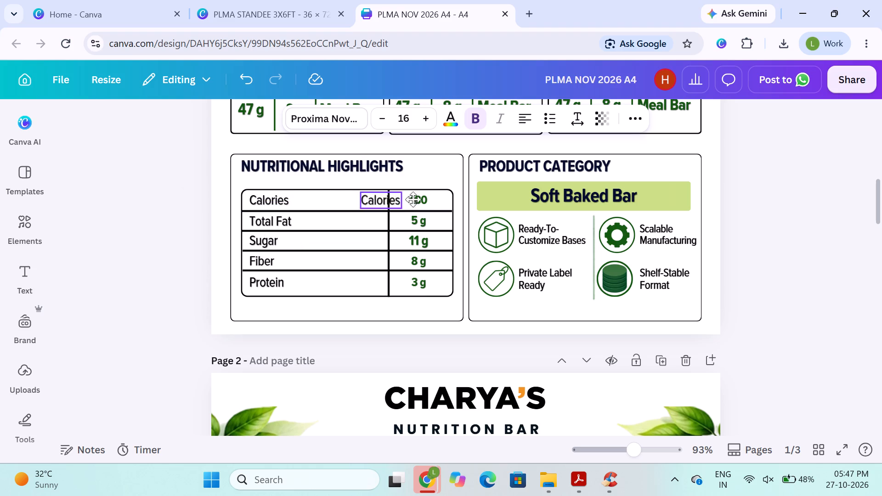
pyautogui.moveTo(413, 199); pyautogui.dragTo(437, 201)
pyautogui.doubleClick(437, 201)
pyautogui.doubleClick(441, 201)
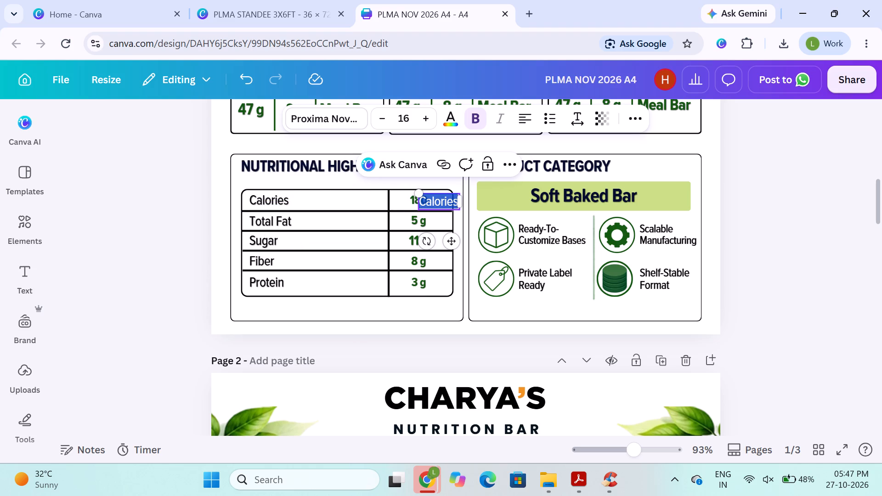
pyautogui.press('BackSpace')
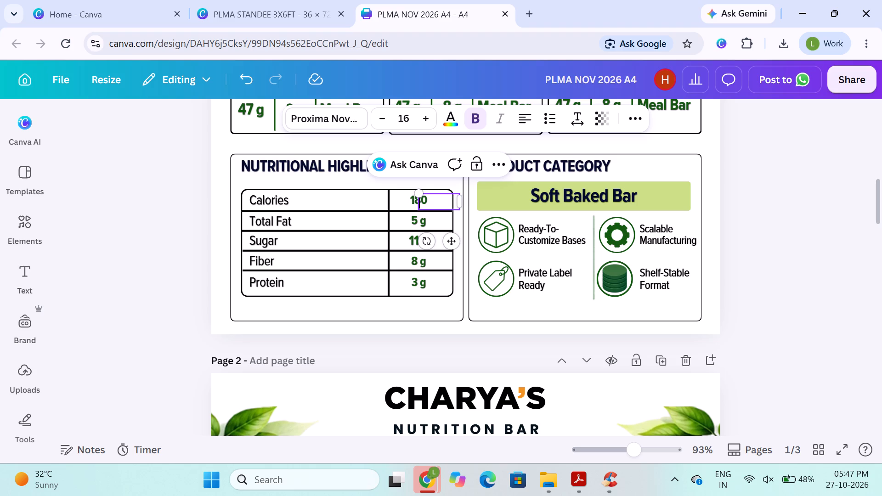
pyautogui.press('k')
pyautogui.write('cal')
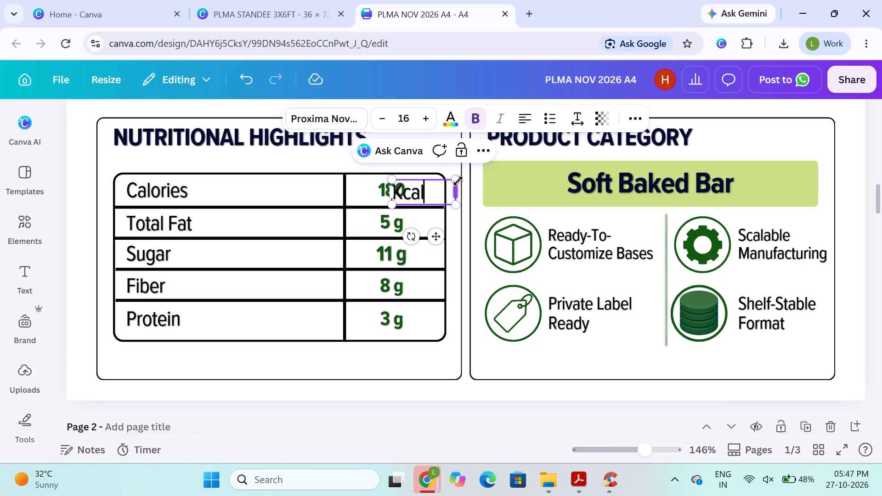
# Tighten the Kcal text box, shrink its text to size 9.3, and place it directly after the 180 value on the same line.
pyautogui.moveTo(457, 192); pyautogui.dragTo(432, 199)
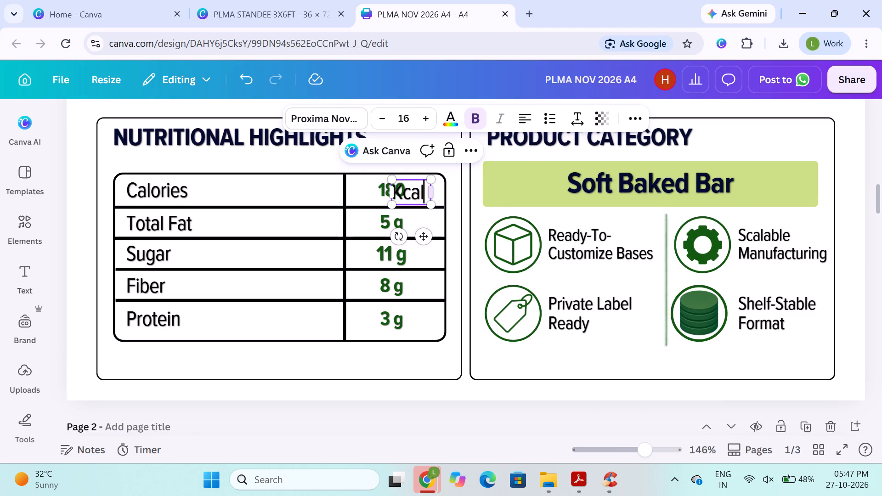
pyautogui.moveTo(433, 181); pyautogui.dragTo(428, 191)
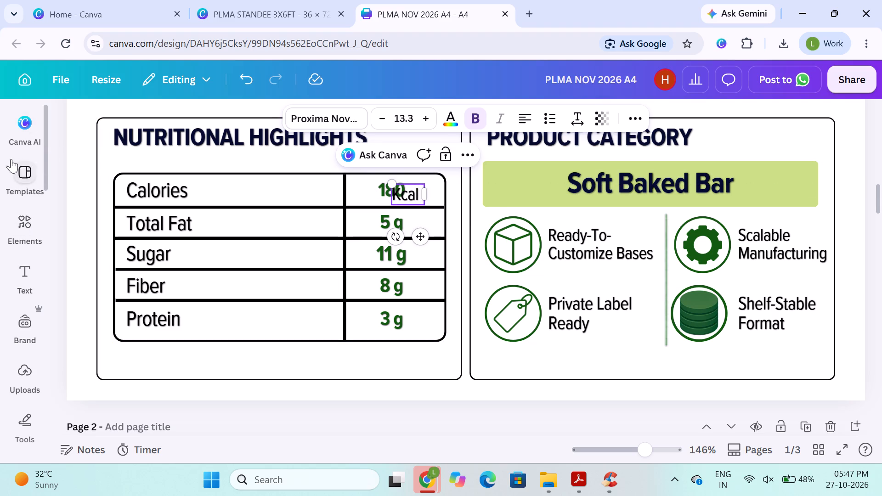
pyautogui.click(107, 156)
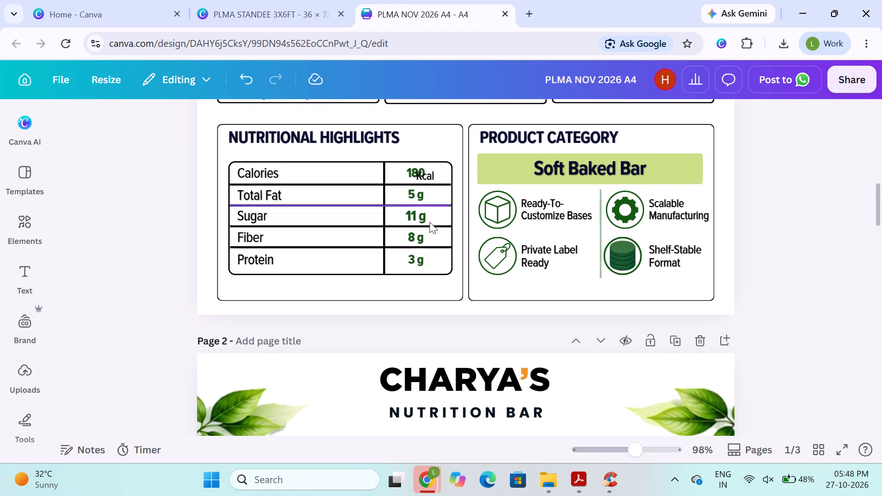
pyautogui.click(403, 160)
pyautogui.moveTo(408, 156); pyautogui.dragTo(422, 156)
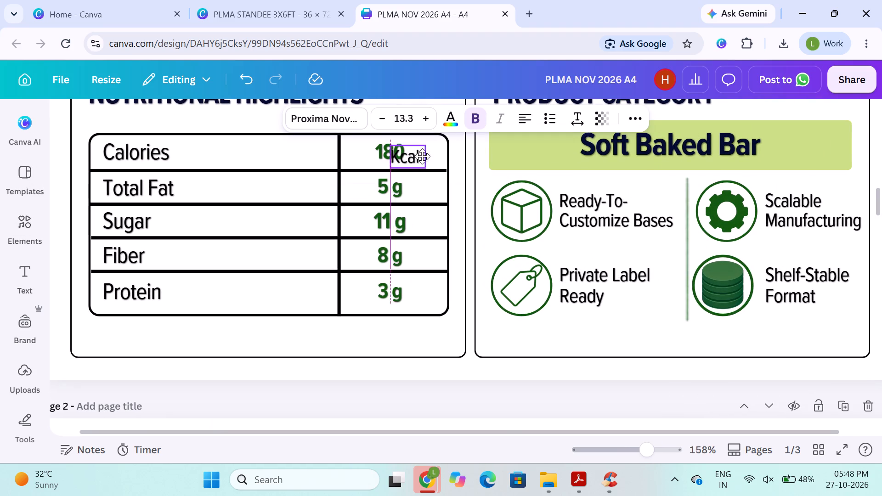
pyautogui.moveTo(422, 156); pyautogui.dragTo(424, 156)
pyautogui.moveTo(439, 144); pyautogui.dragTo(424, 152)
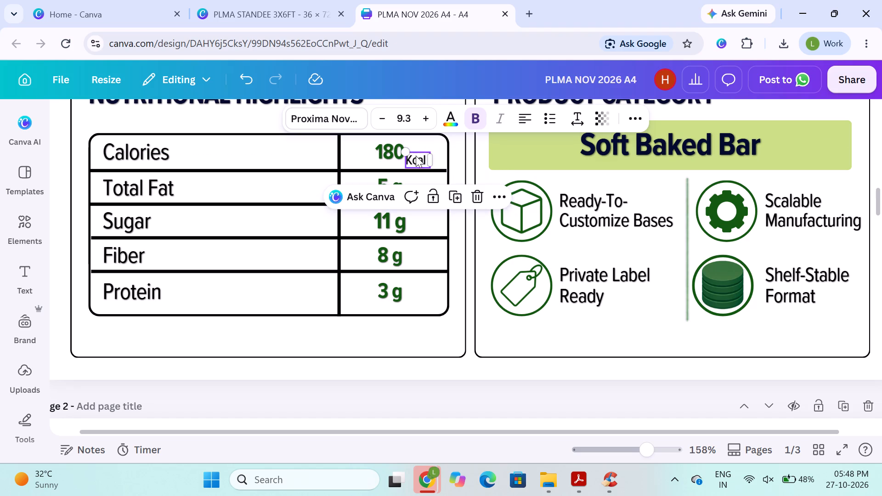
pyautogui.moveTo(415, 158); pyautogui.dragTo(416, 153)
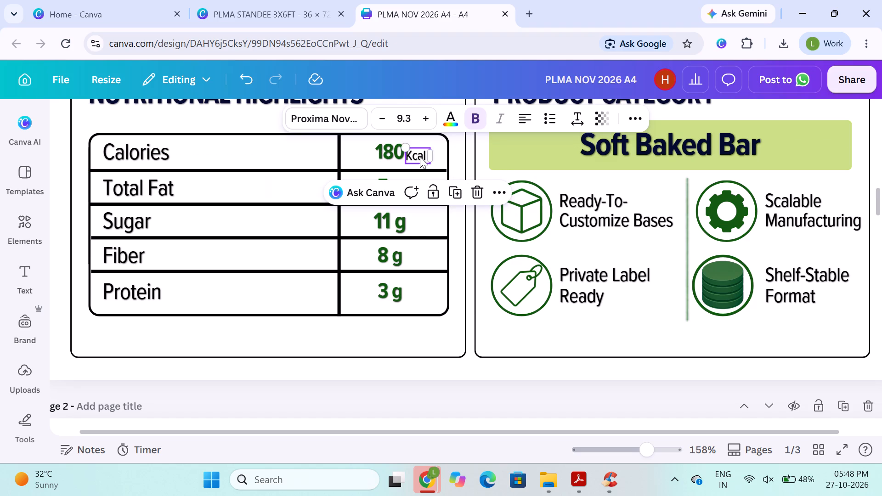
pyautogui.click(418, 157)
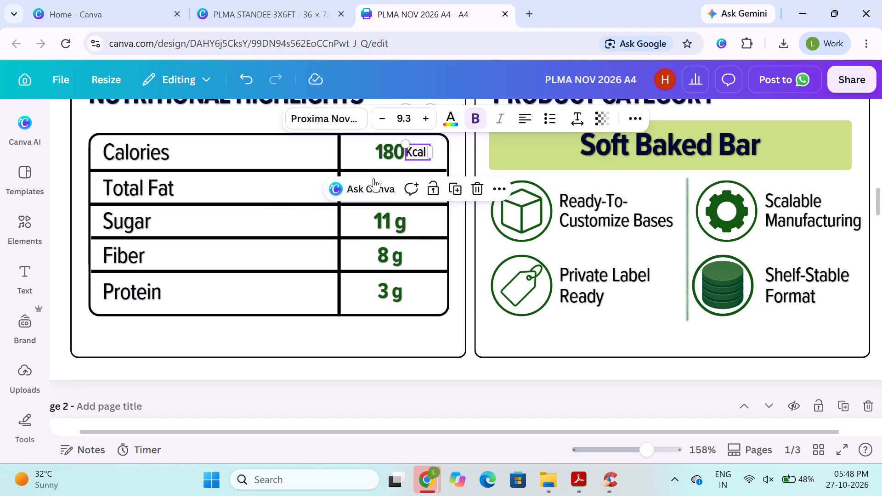
pyautogui.click(107, 203)
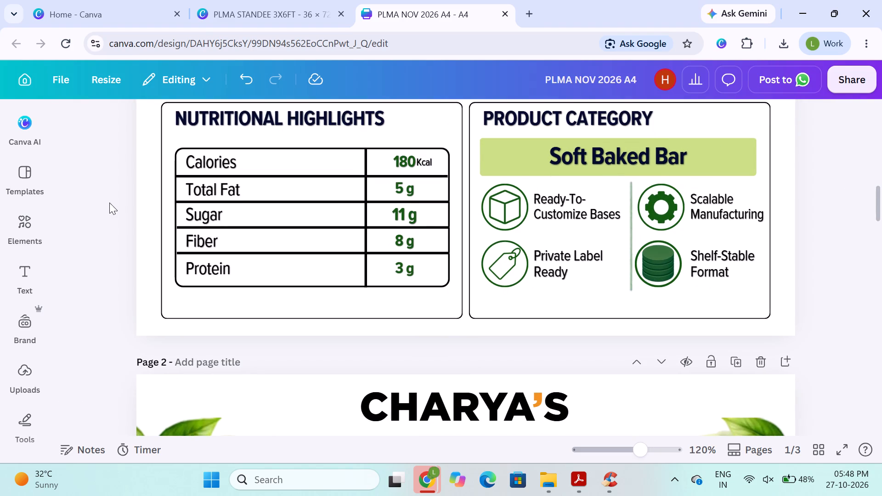
# Duplicate the Kcal label and place copies after the Total Fat, Sugar, Fiber and Protein values in the nutrition table.
pyautogui.click(421, 163)
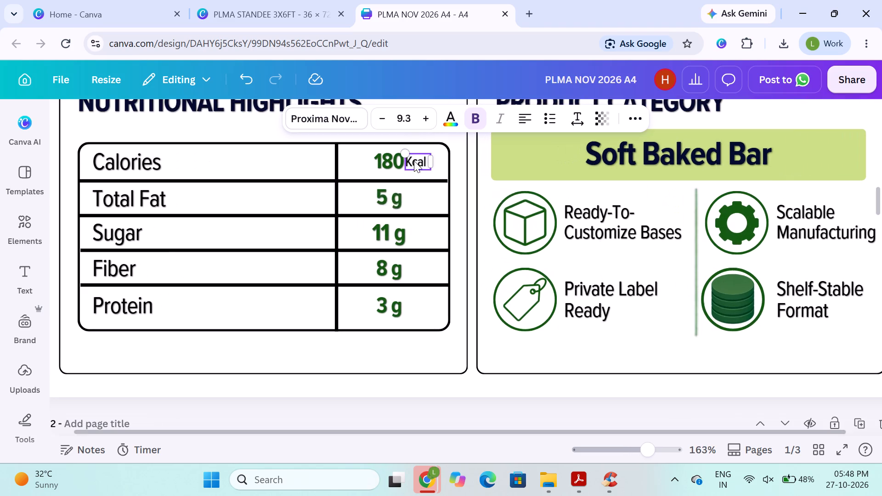
pyautogui.click(414, 161)
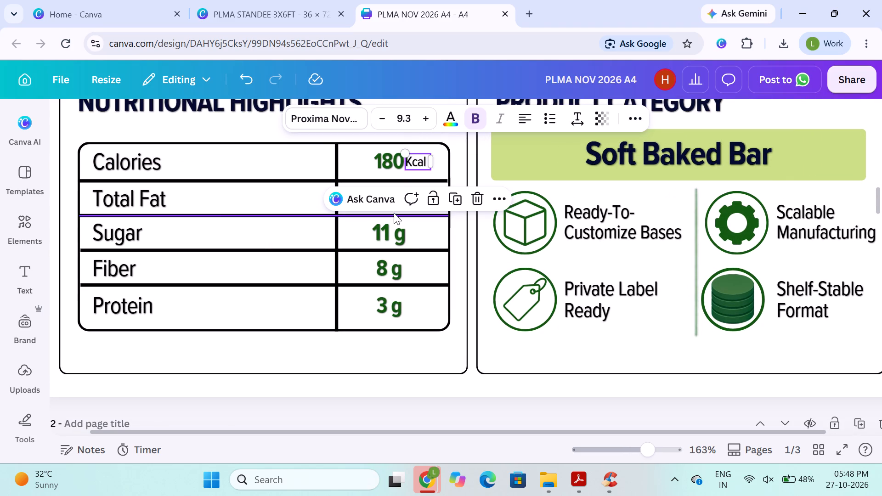
pyautogui.click(780, 251)
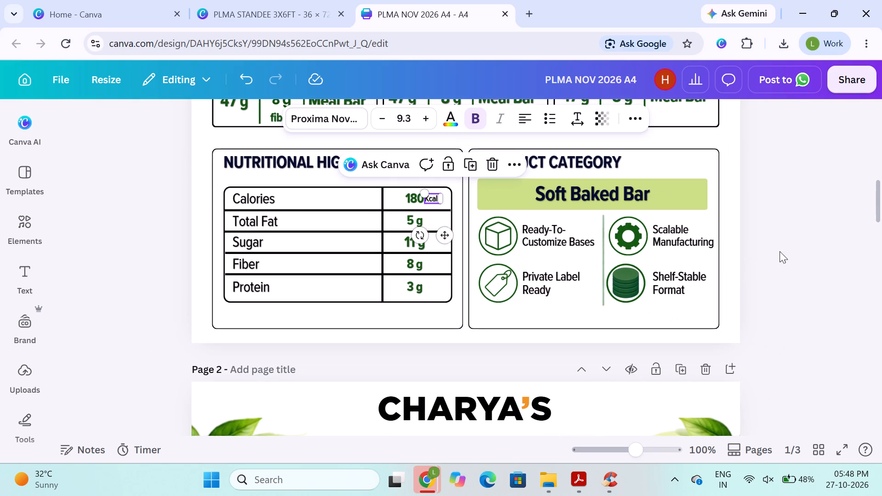
pyautogui.click(414, 197)
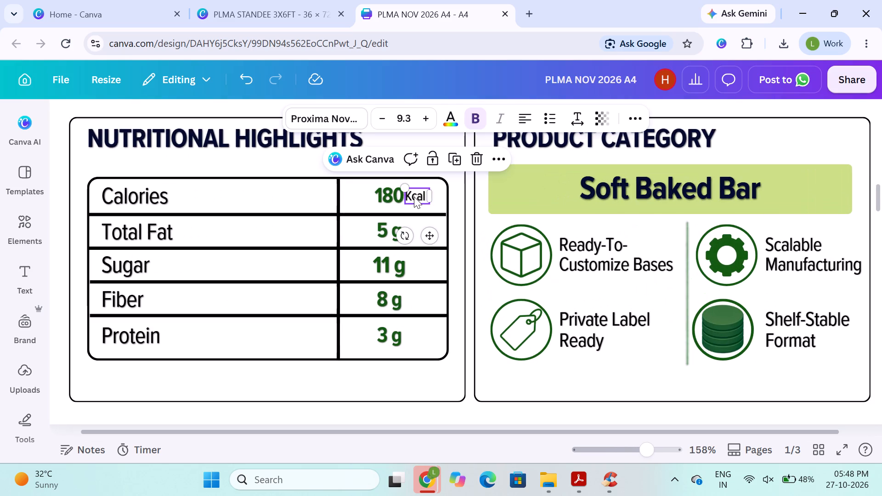
pyautogui.hotkey('ctrl', 'd')
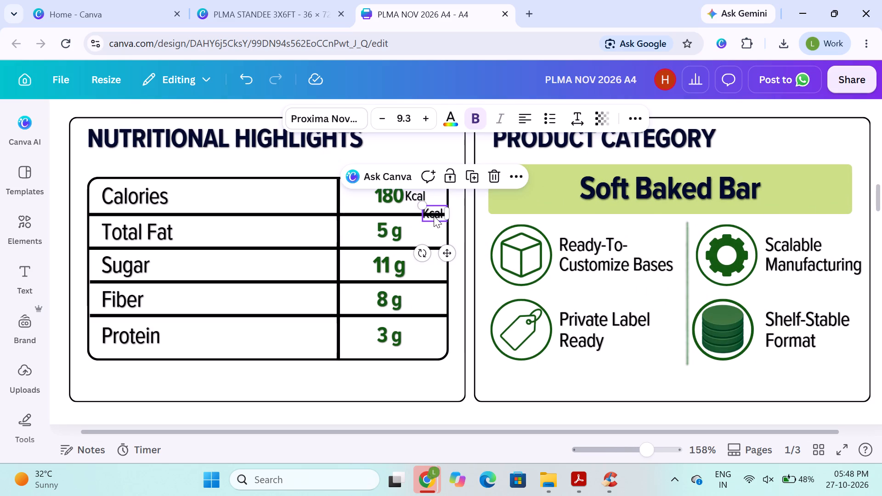
pyautogui.moveTo(434, 216); pyautogui.dragTo(416, 234)
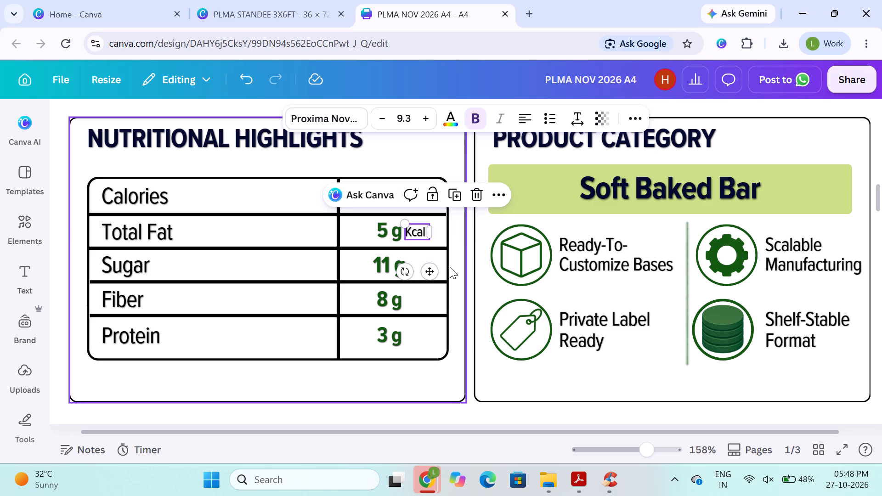
pyautogui.hotkey('ctrl', 'd')
pyautogui.hotkey('ctrl', 'd')
pyautogui.hotkey('ctrl', 'd')
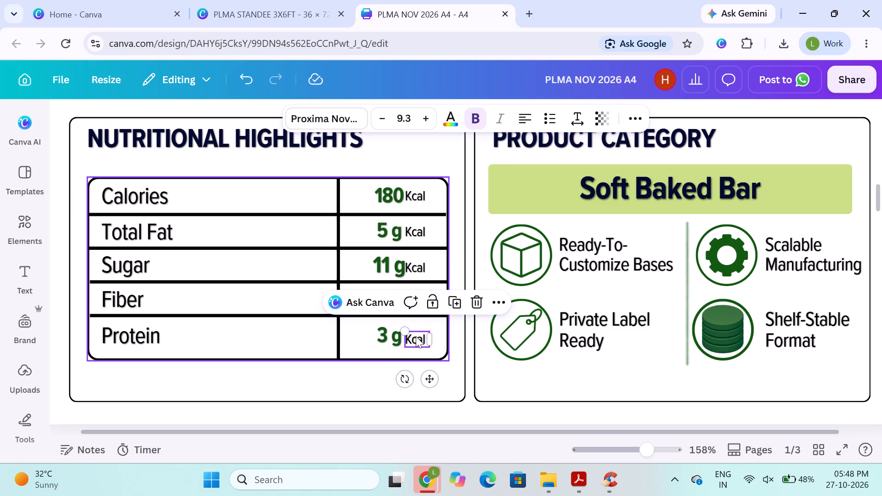
pyautogui.hscroll(-2, 861, 260)
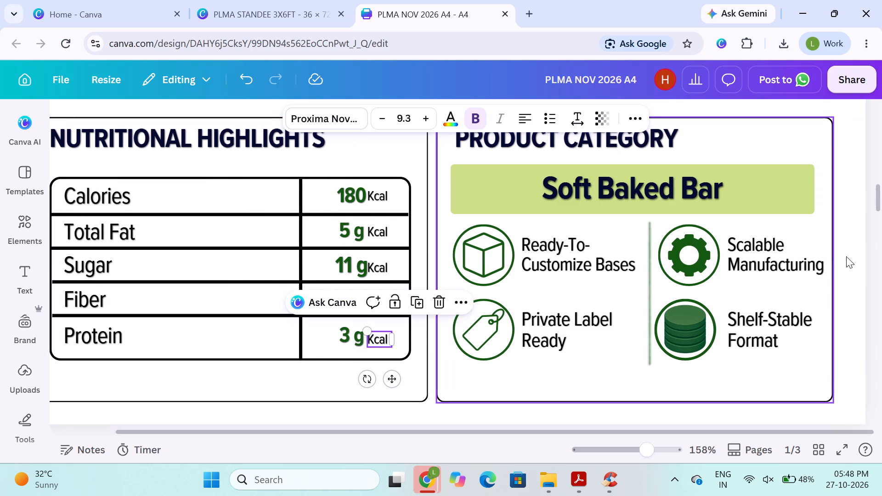
pyautogui.click(803, 236)
# Shift the Sugar row's Kcal label slightly to the right, clear of the 11 g value.
pyautogui.scroll(3, 745, 225)
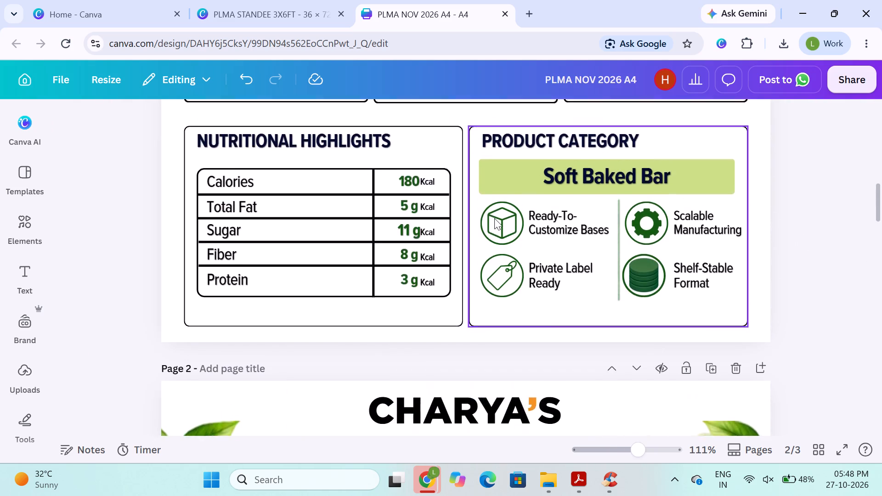
pyautogui.click(452, 226)
pyautogui.moveTo(451, 224); pyautogui.dragTo(454, 224)
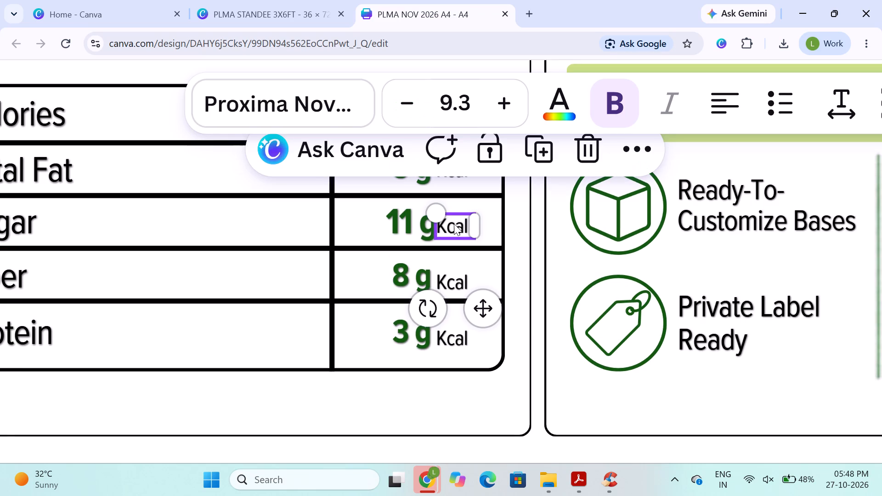
pyautogui.moveTo(454, 224); pyautogui.dragTo(457, 223)
pyautogui.scroll(1, 454, 189)
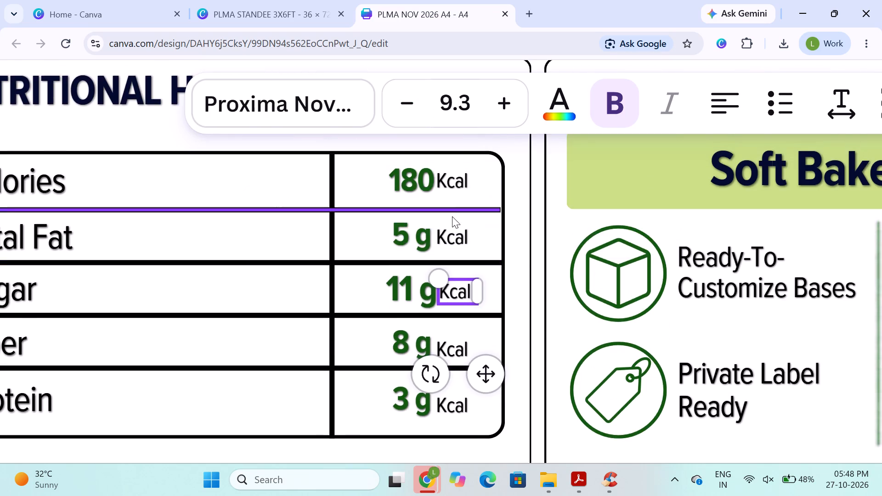
# Fine-tune the Fiber row's Kcal label just after 8 g, in line with the Kcal labels around it.
pyautogui.click(454, 301)
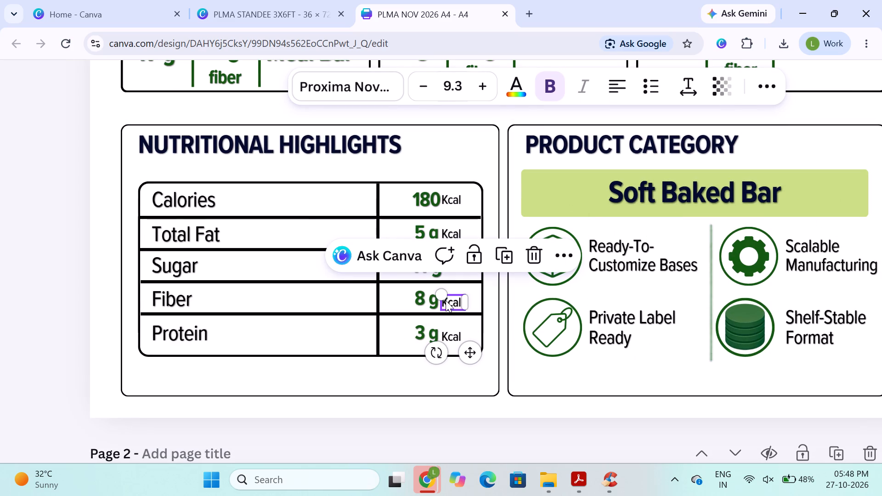
pyautogui.moveTo(450, 299); pyautogui.dragTo(446, 299)
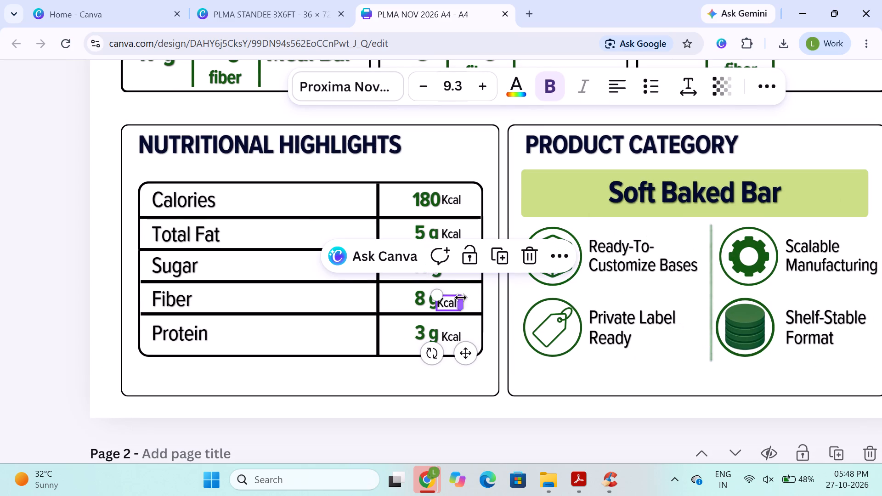
pyautogui.moveTo(447, 302); pyautogui.dragTo(453, 302)
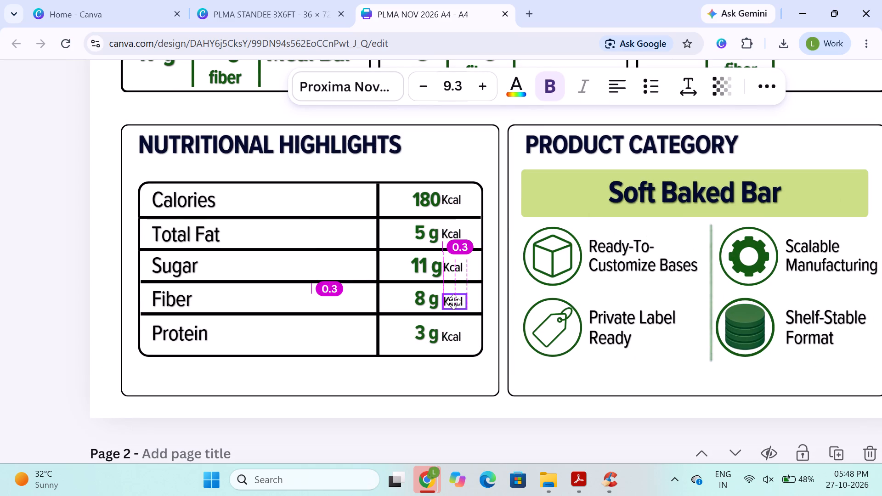
pyautogui.moveTo(453, 302); pyautogui.dragTo(452, 301)
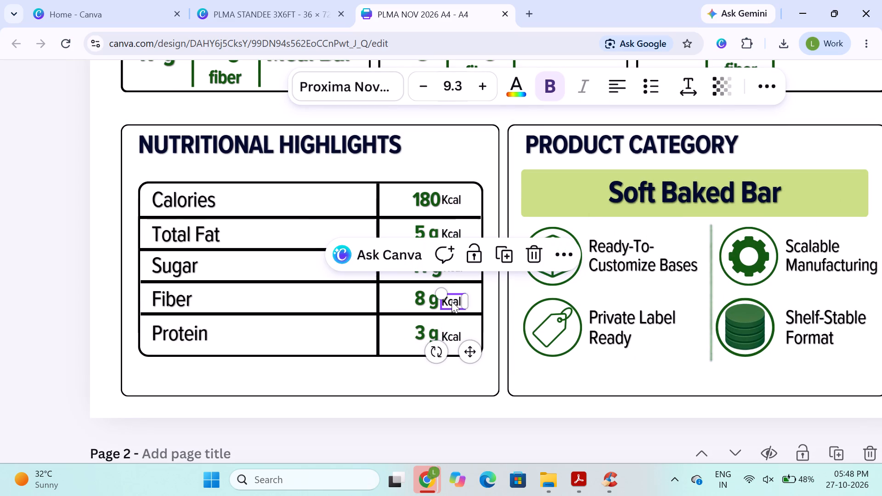
pyautogui.click(447, 339)
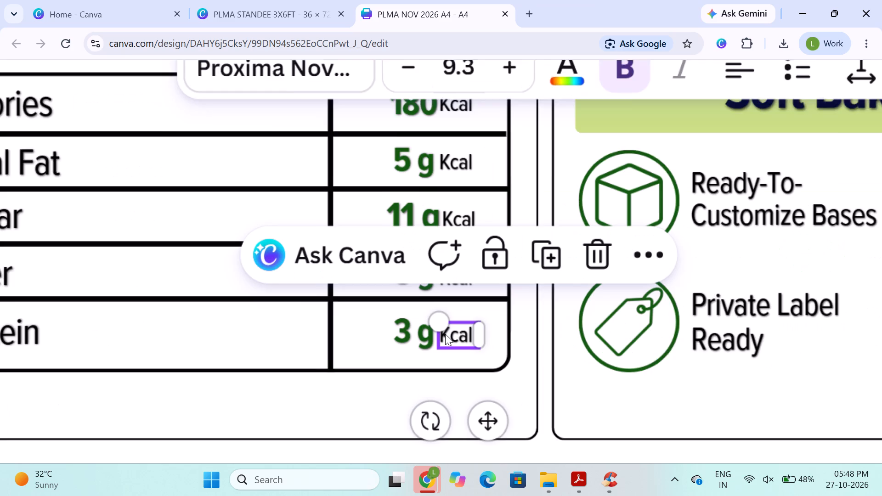
pyautogui.click(454, 332)
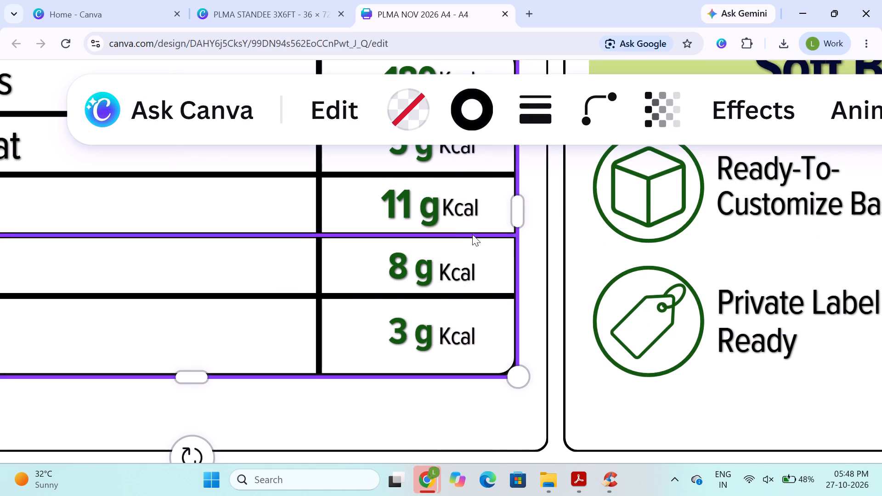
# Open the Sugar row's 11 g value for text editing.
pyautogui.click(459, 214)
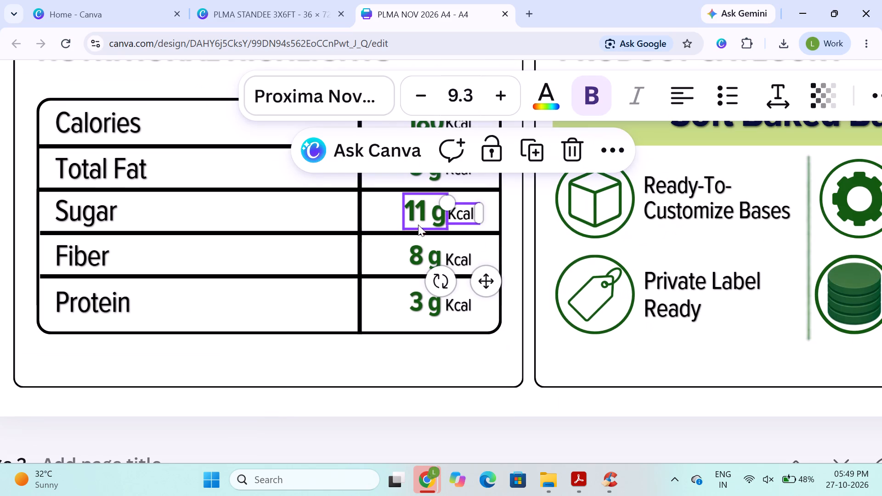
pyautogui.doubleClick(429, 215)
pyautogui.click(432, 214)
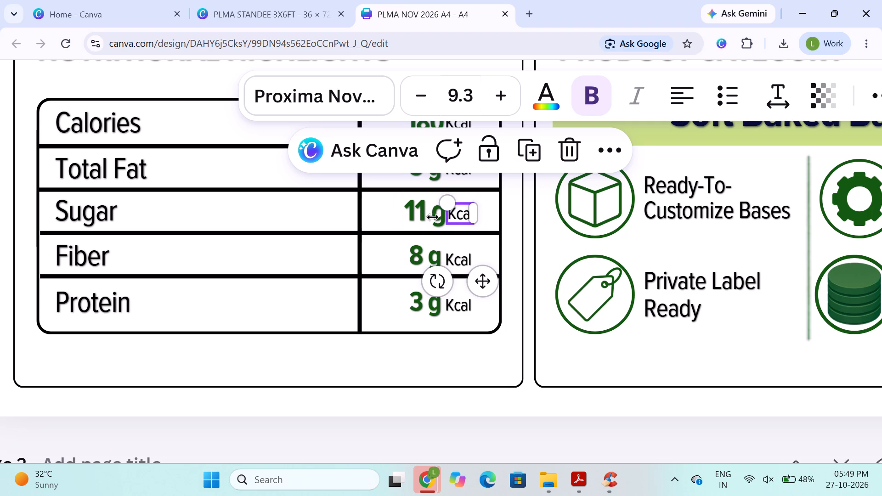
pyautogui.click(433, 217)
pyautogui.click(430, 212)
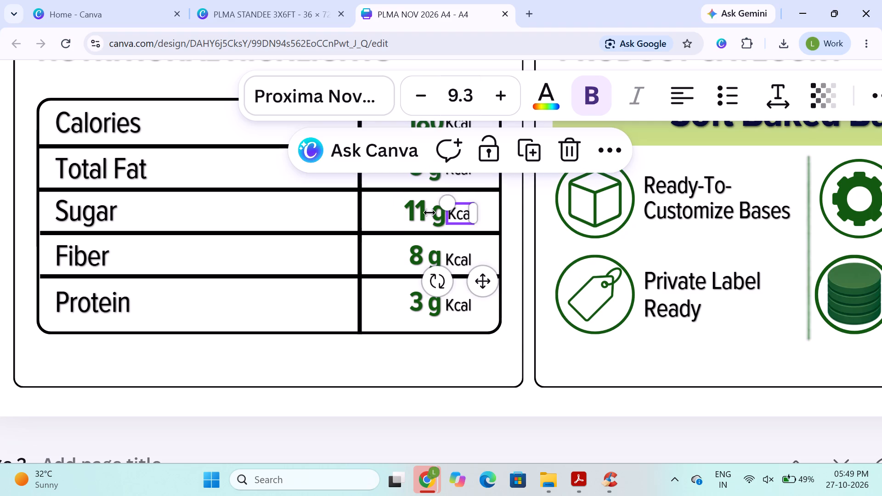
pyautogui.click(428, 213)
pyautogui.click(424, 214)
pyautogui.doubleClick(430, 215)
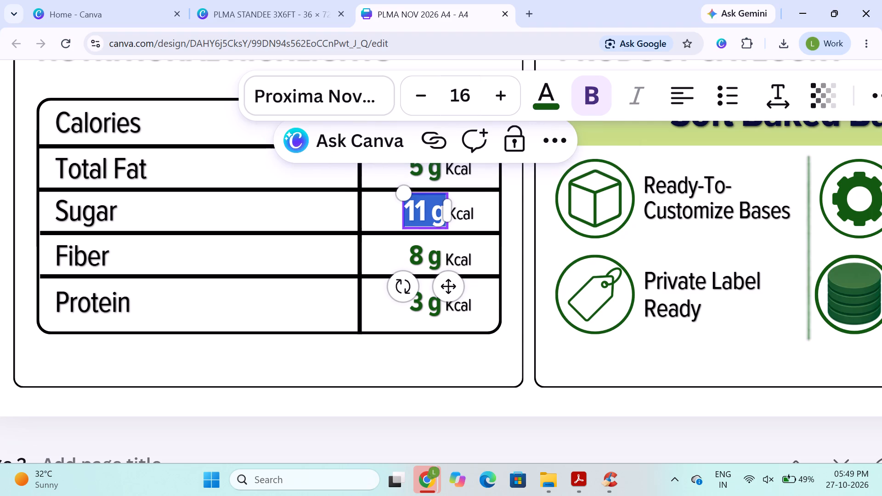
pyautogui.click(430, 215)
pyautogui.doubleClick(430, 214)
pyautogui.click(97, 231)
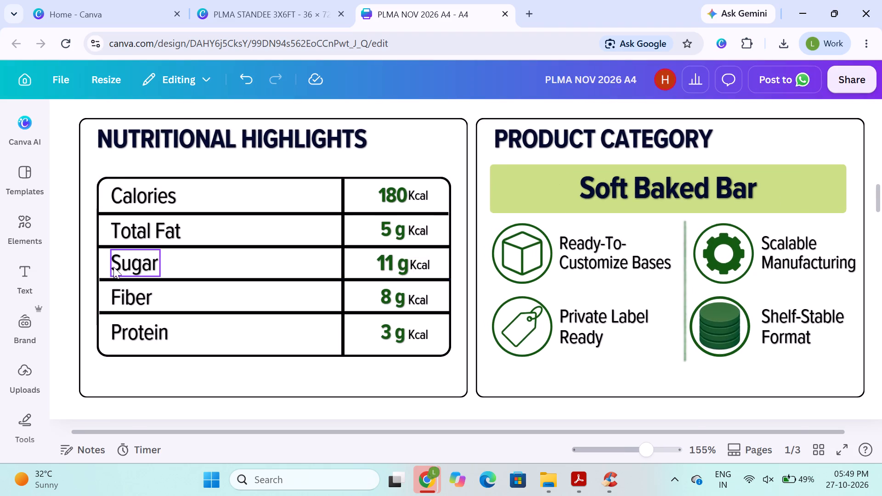
# Ungroup the grouped Apple Cinnamon, Orange and Ginger flavor cards.
pyautogui.click(88, 239)
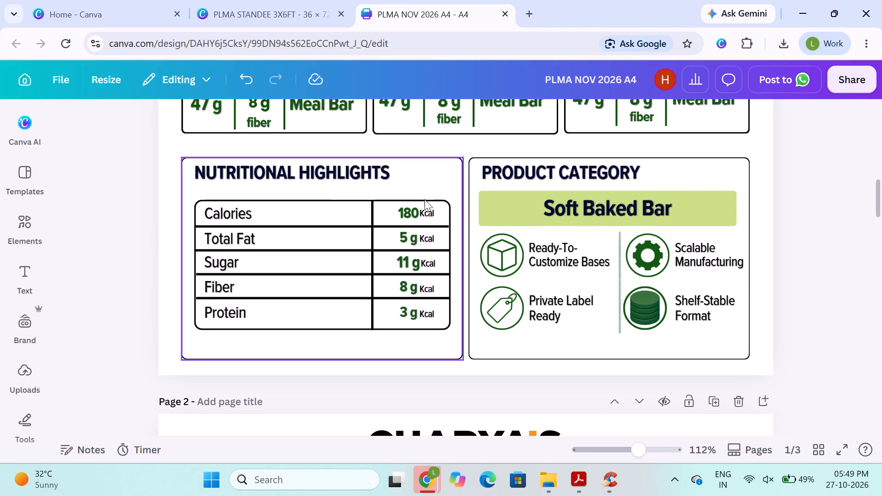
pyautogui.scroll(1, 482, 223)
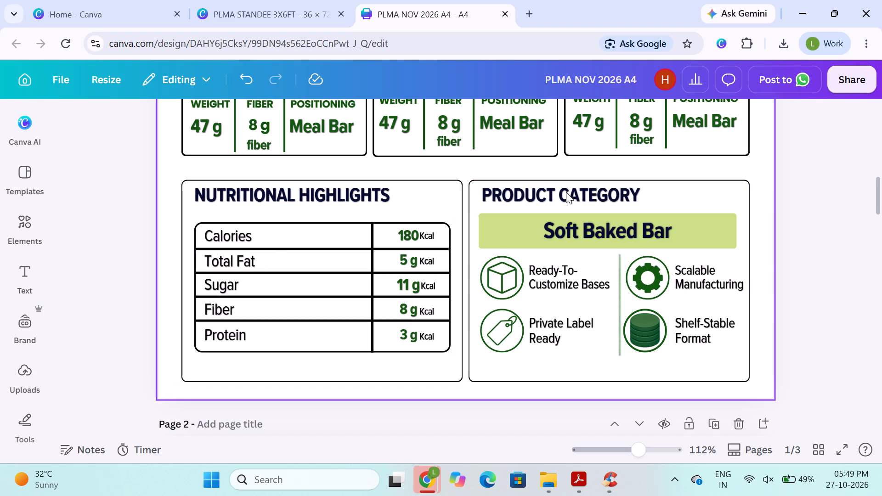
pyautogui.scroll(3, 480, 203)
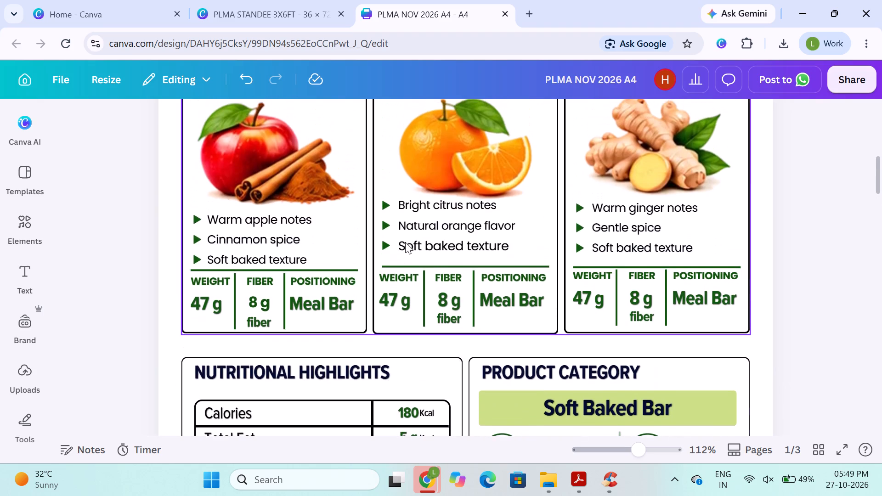
pyautogui.scroll(1, 472, 218)
pyautogui.click(445, 371)
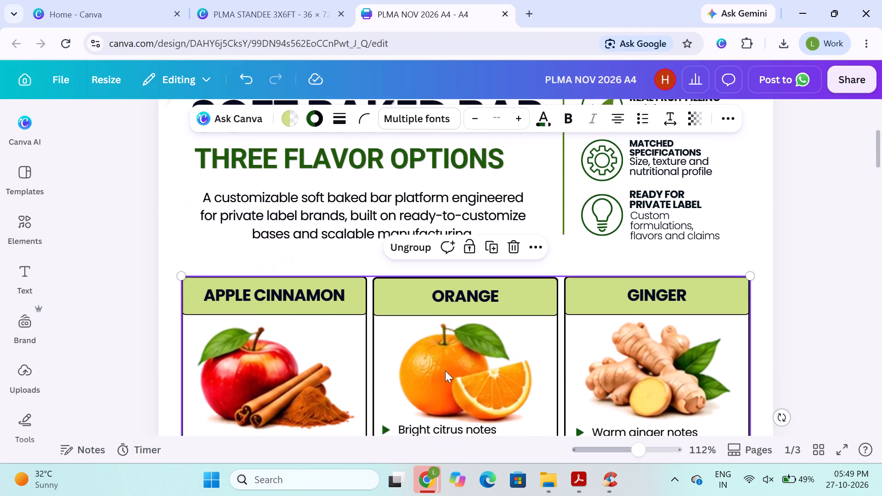
pyautogui.scroll(-1, 445, 371)
pyautogui.scroll(1, 510, 326)
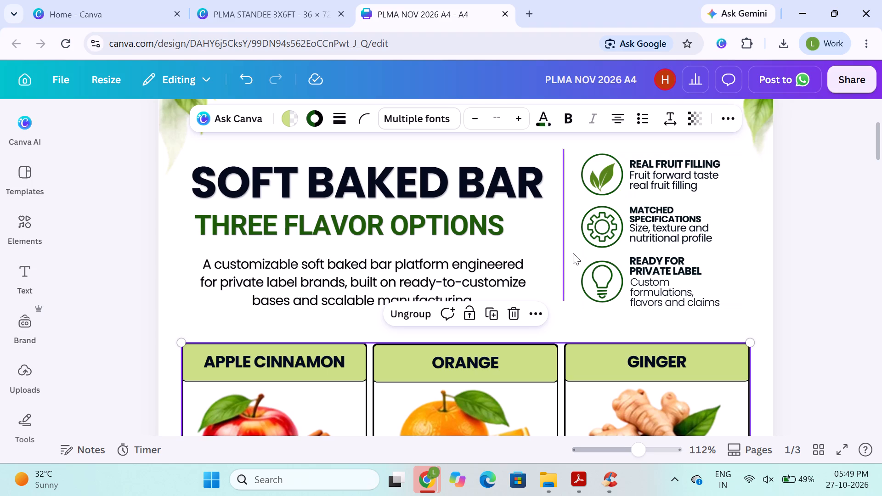
pyautogui.click(414, 317)
pyautogui.click(113, 349)
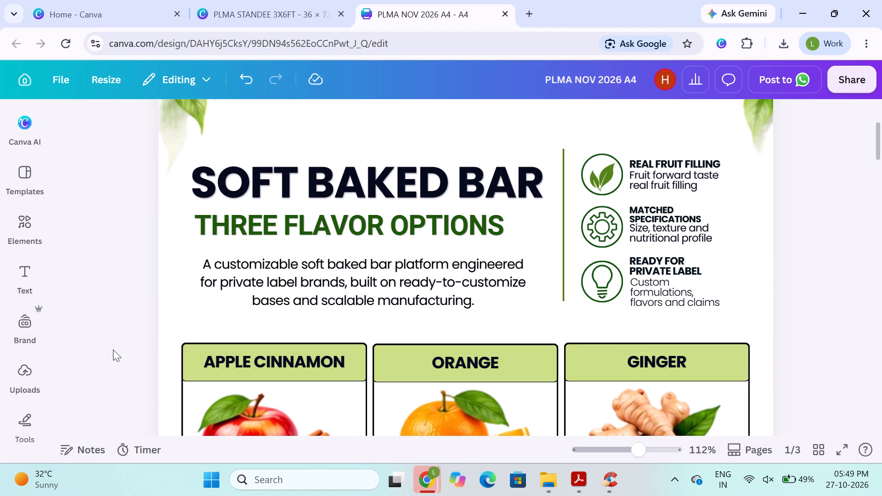
# Send the Apple Cinnamon card's outline frame one layer backward.
pyautogui.scroll(-3, 261, 330)
pyautogui.click(277, 282)
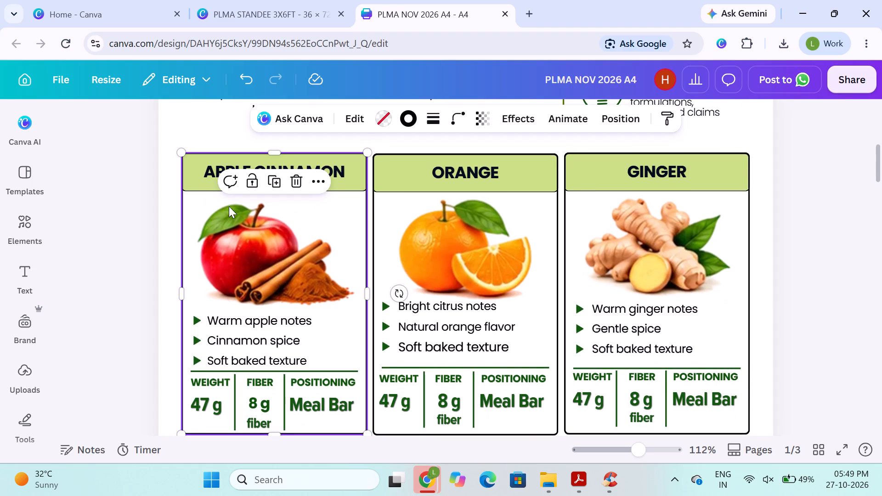
pyautogui.scroll(1, 201, 279)
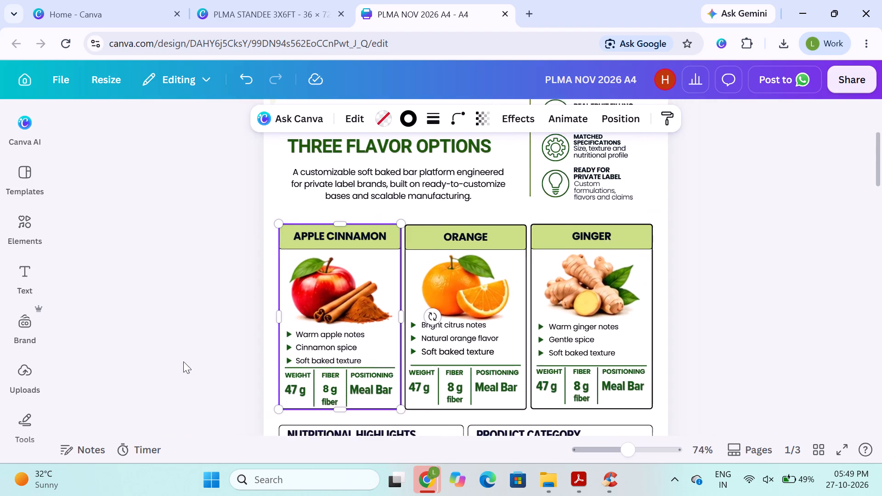
pyautogui.scroll(-1, 348, 344)
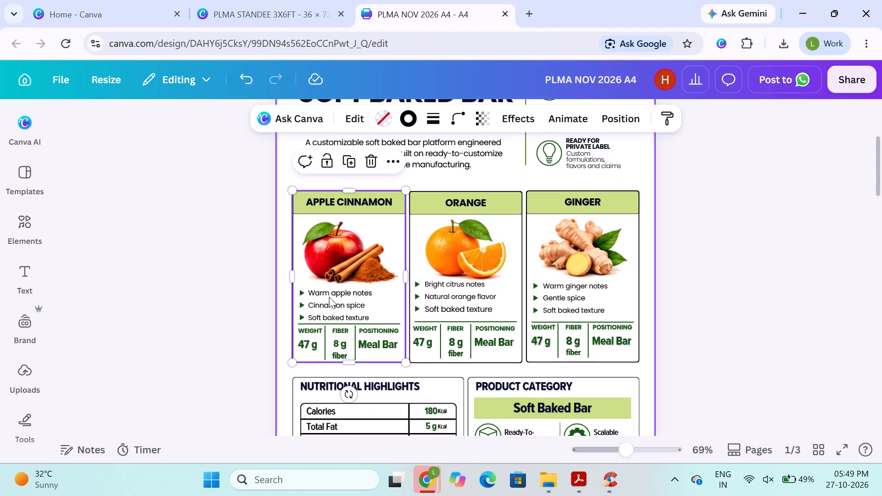
pyautogui.click(334, 228)
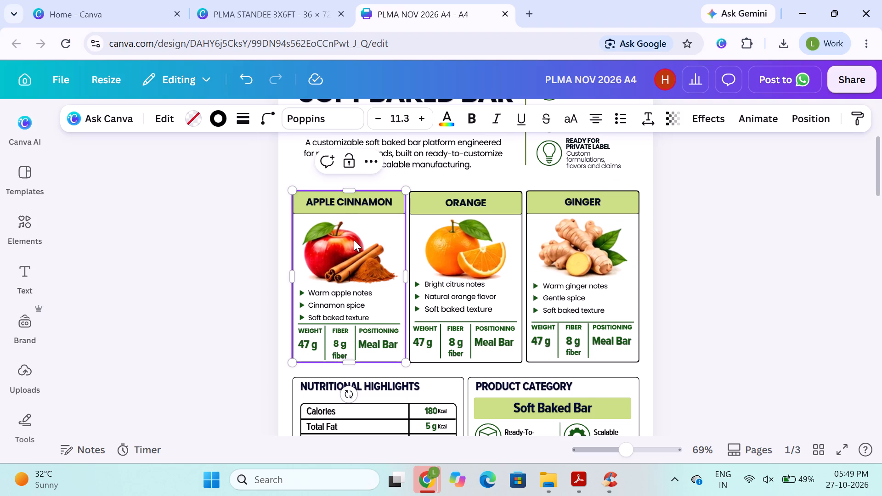
pyautogui.click(462, 275)
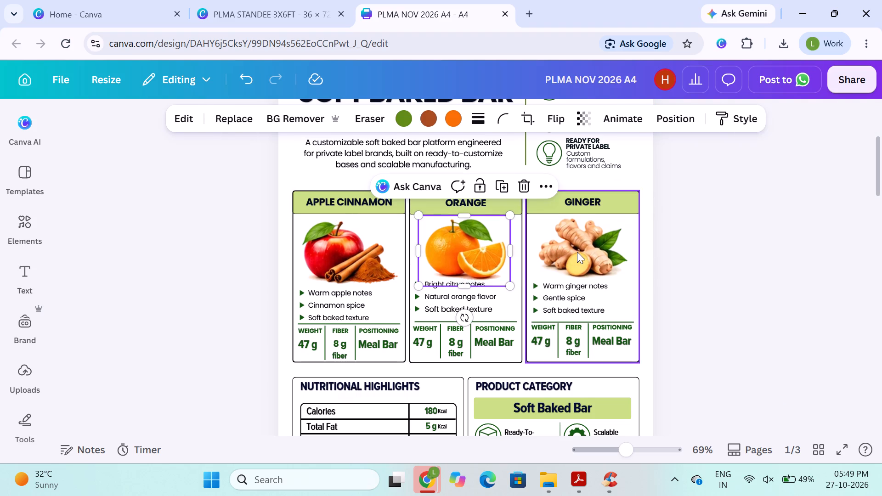
pyautogui.click(577, 252)
pyautogui.click(460, 252)
pyautogui.click(375, 250)
pyautogui.rightClick(375, 250)
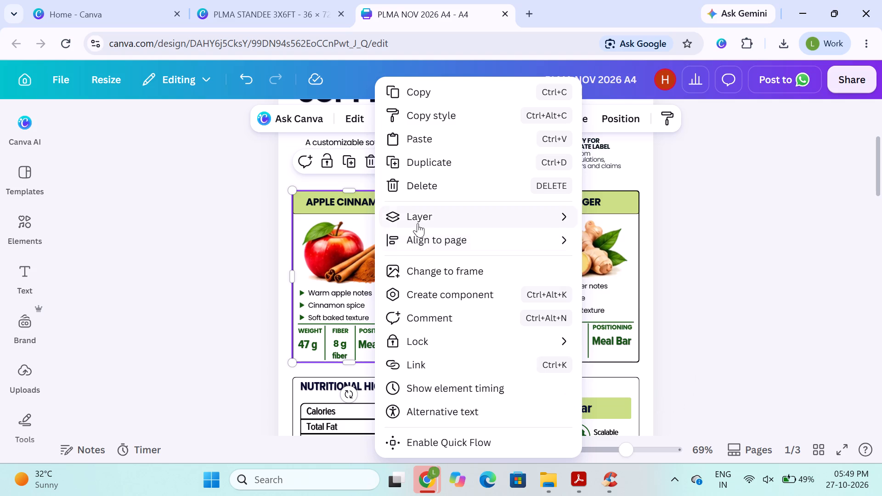
pyautogui.click(420, 221)
pyautogui.click(609, 270)
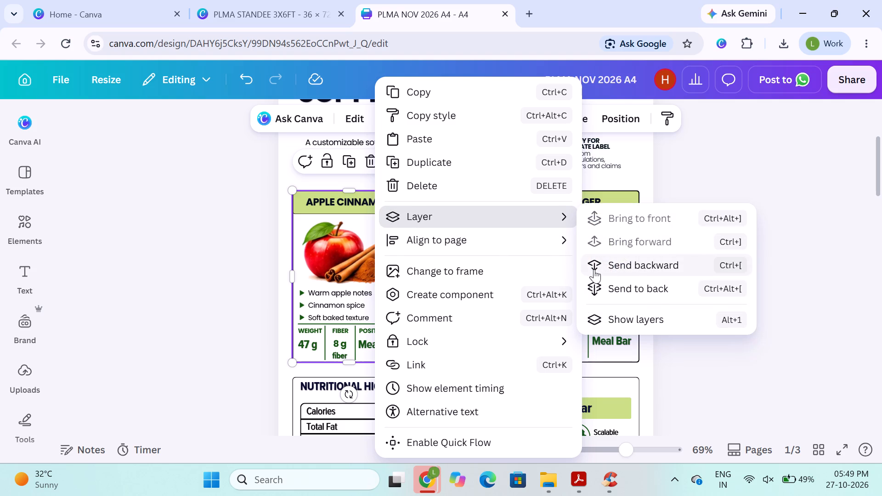
# Send the Apple Cinnamon card's outline frame backward by one more layer.
pyautogui.click(237, 257)
pyautogui.click(329, 245)
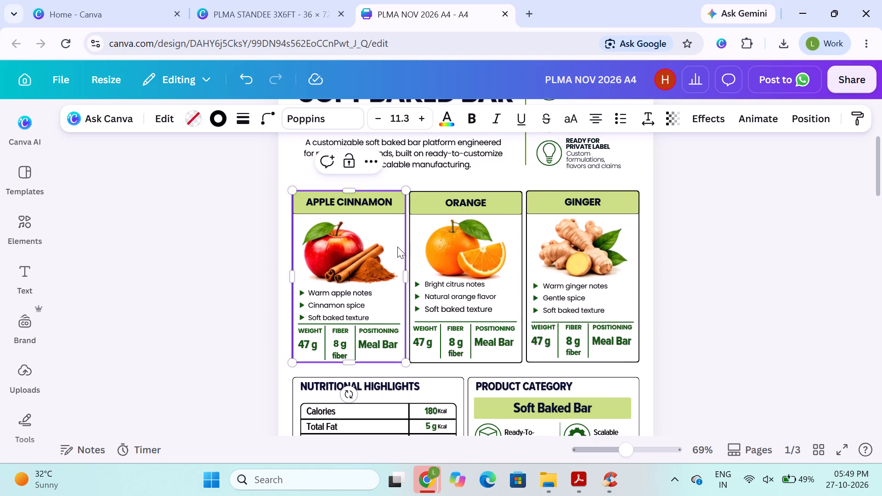
pyautogui.rightClick(387, 248)
pyautogui.click(294, 256)
pyautogui.rightClick(367, 246)
pyautogui.doubleClick(347, 266)
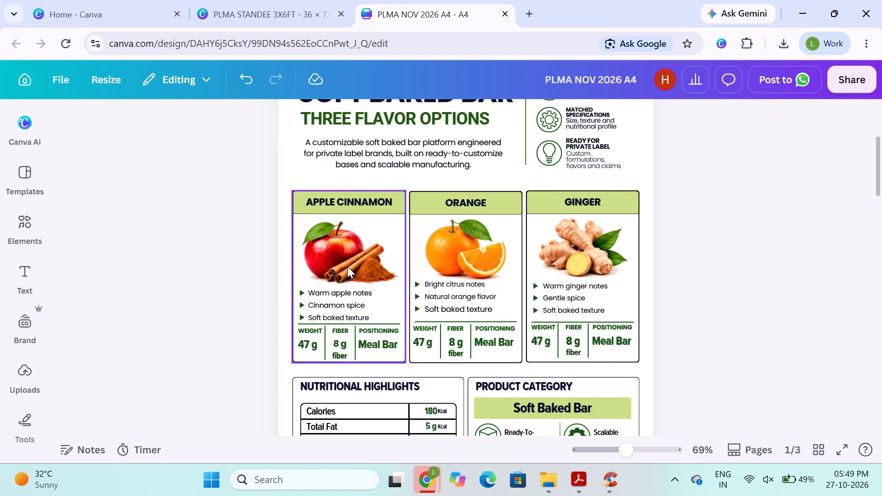
pyautogui.rightClick(347, 266)
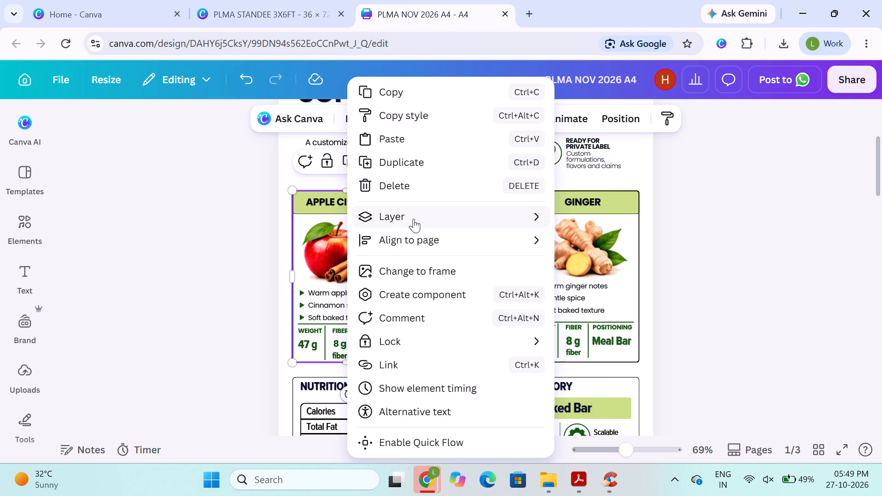
pyautogui.click(413, 219)
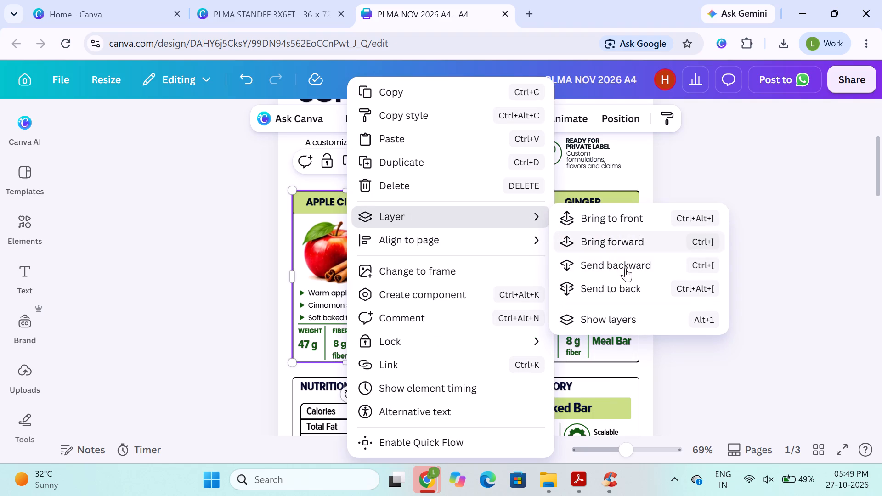
pyautogui.click(620, 269)
pyautogui.click(149, 314)
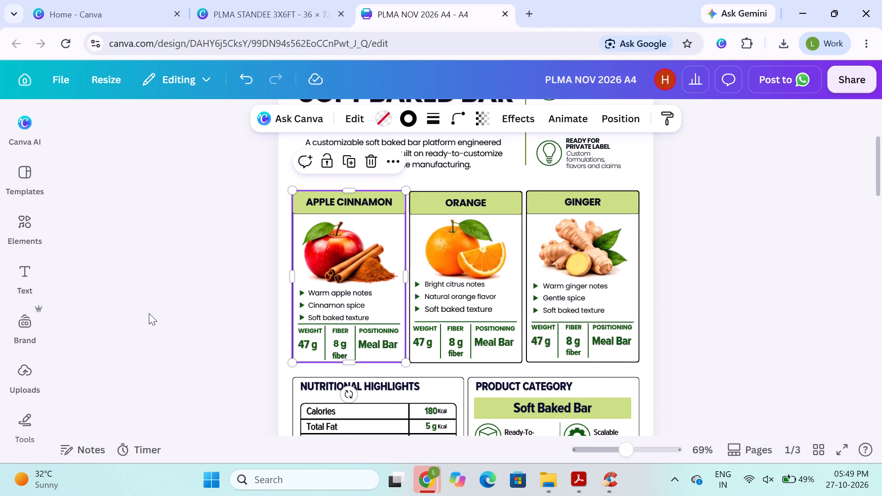
pyautogui.click(143, 284)
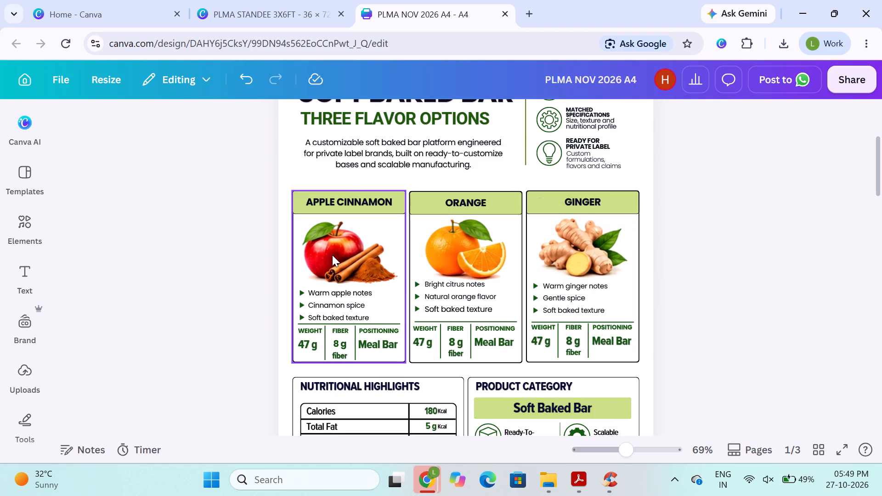
# Reorder the layers so the apple and cinnamon picture sits directly above the Apple Cinnamon card's outline frame.
pyautogui.click(332, 255)
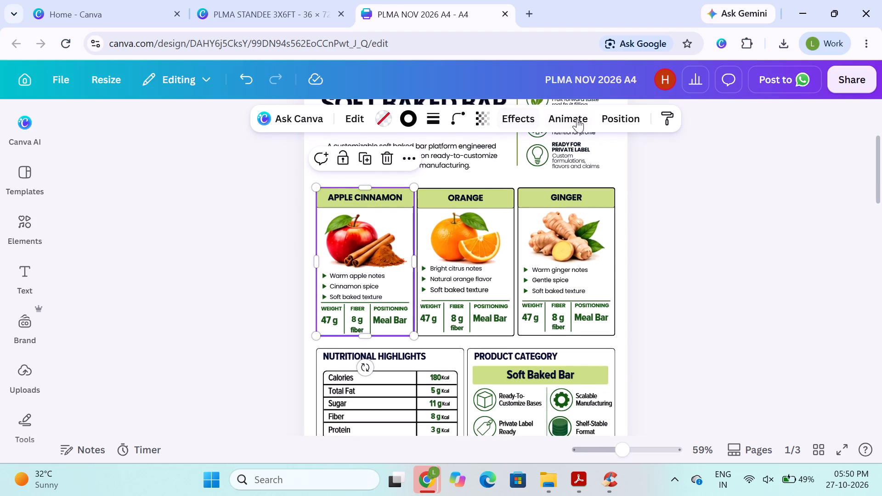
pyautogui.click(612, 117)
pyautogui.click(247, 193)
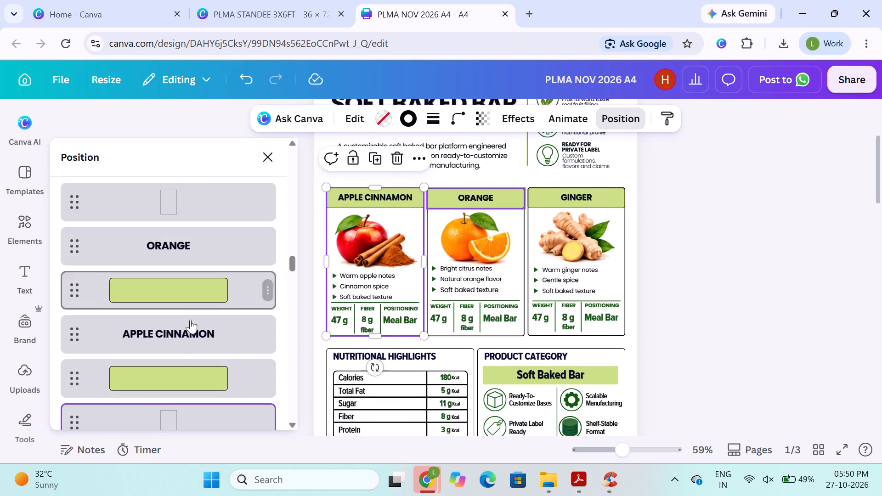
pyautogui.scroll(-1, 180, 342)
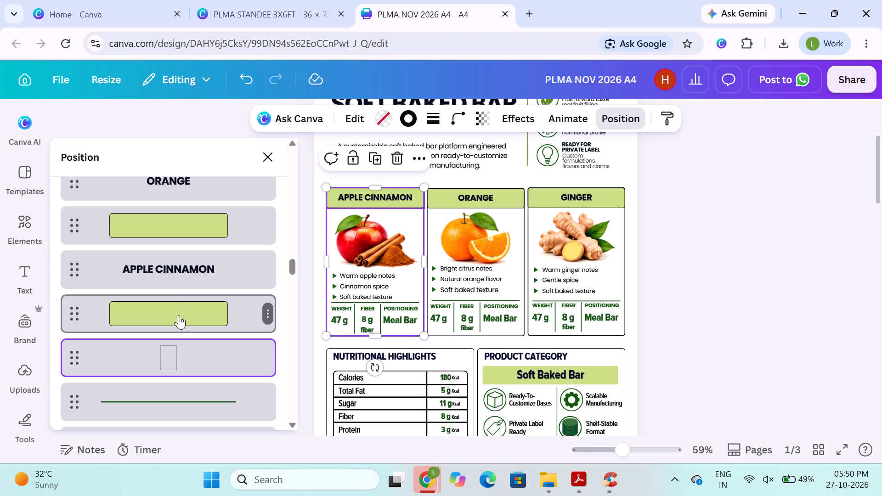
pyautogui.click(179, 311)
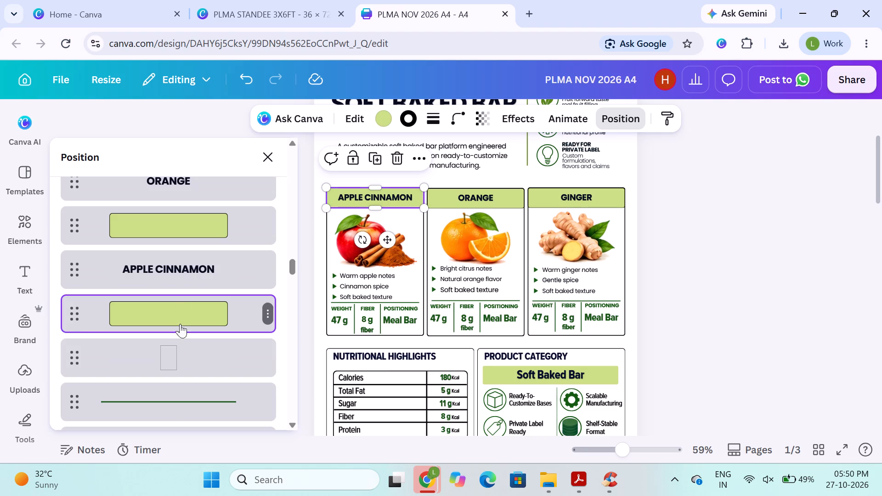
pyautogui.click(170, 354)
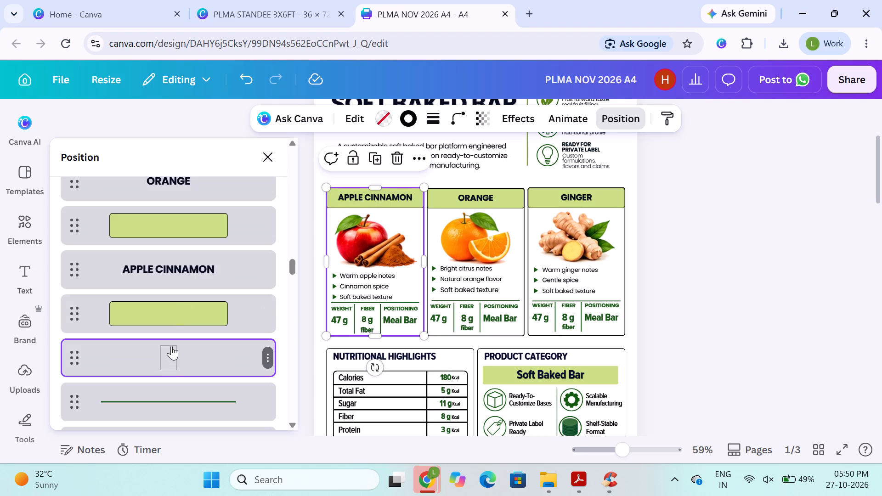
pyautogui.scroll(-1, 166, 368)
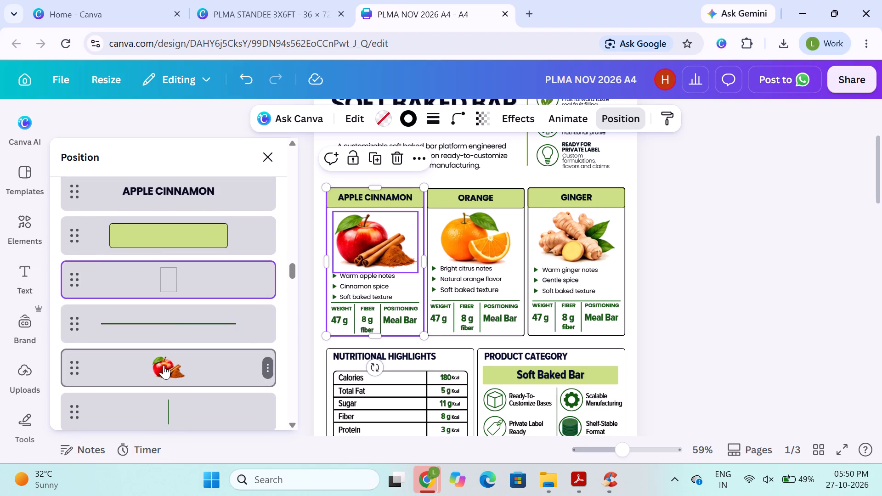
pyautogui.moveTo(164, 365); pyautogui.dragTo(170, 263)
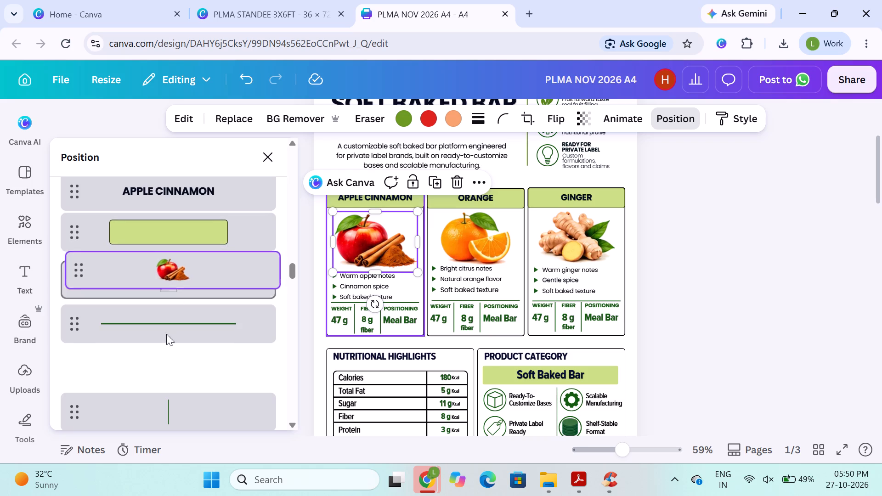
pyautogui.scroll(-1, 162, 359)
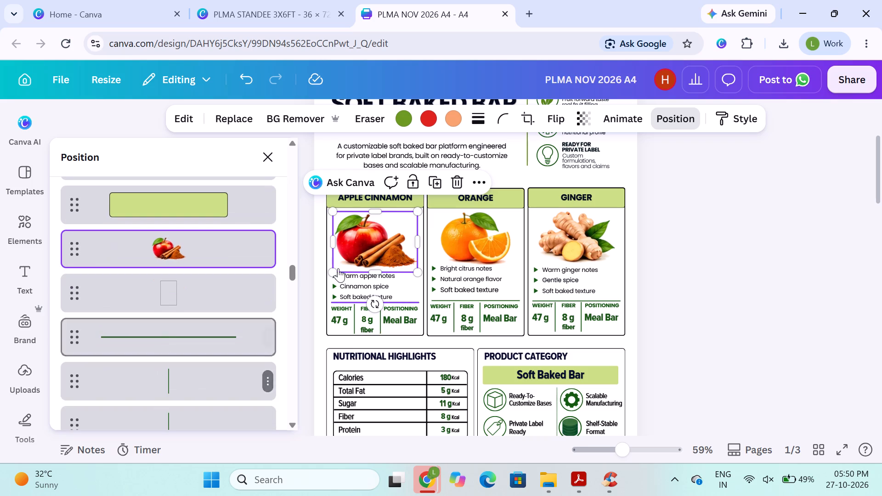
pyautogui.click(763, 270)
pyautogui.click(263, 255)
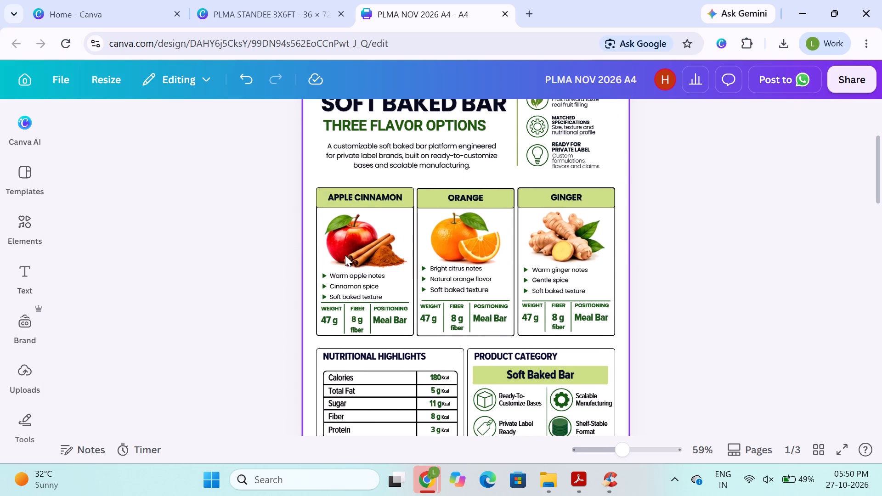
pyautogui.click(320, 248)
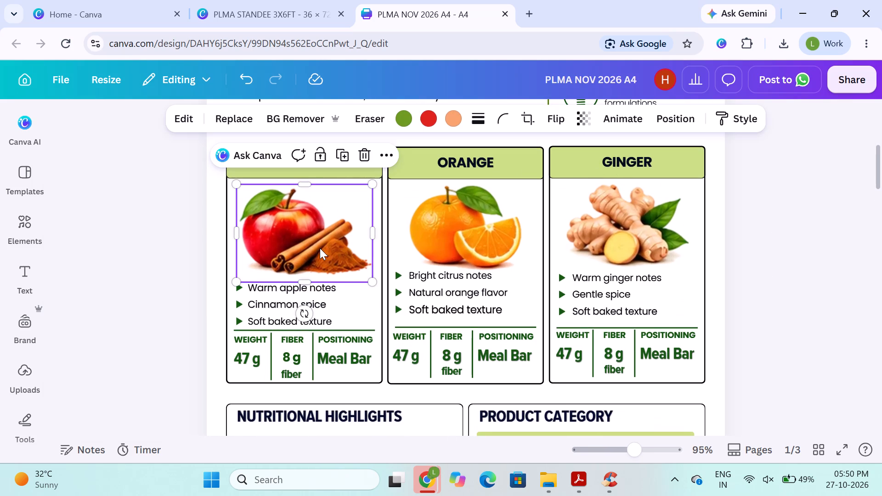
# Examine where the Apple Cinnamon card's outline frame sits in the layer order relative to the card's other elements.
pyautogui.click(311, 349)
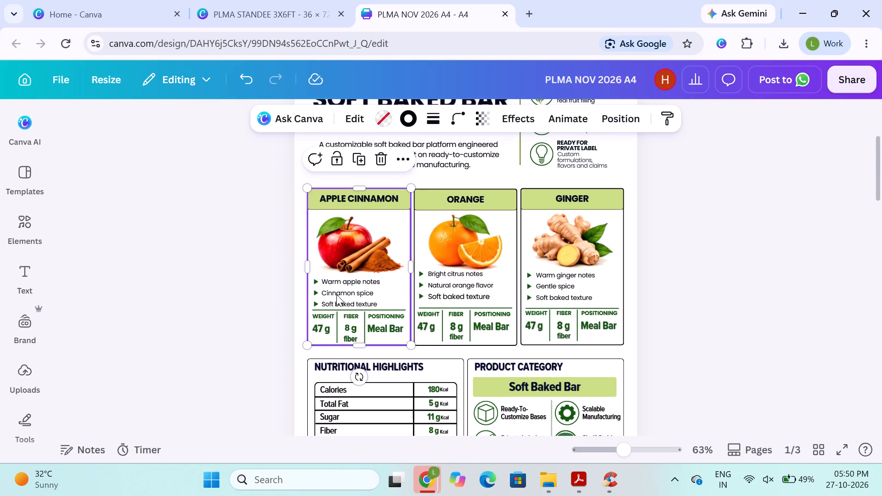
pyautogui.click(406, 160)
pyautogui.moveTo(221, 234); pyautogui.dragTo(222, 234)
pyautogui.moveTo(222, 234); pyautogui.dragTo(232, 231)
pyautogui.click(344, 284)
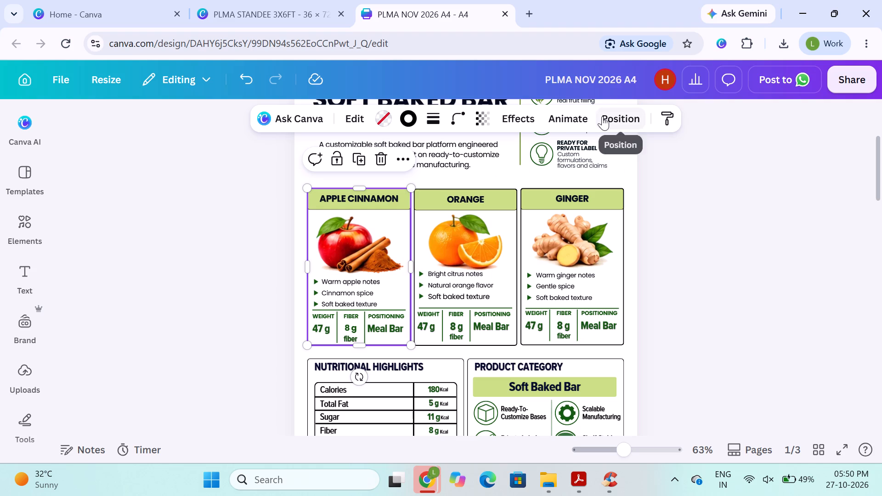
pyautogui.moveTo(602, 116); pyautogui.dragTo(605, 122)
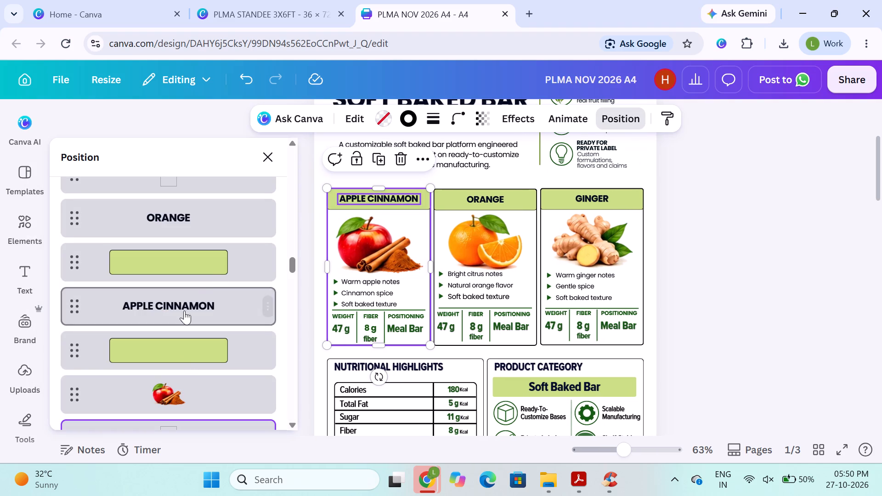
pyautogui.scroll(-1, 212, 273)
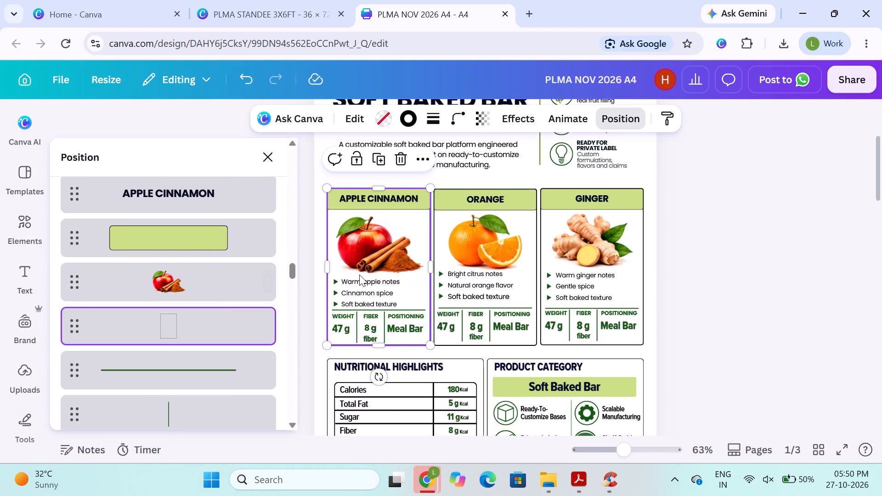
pyautogui.click(321, 295)
pyautogui.click(312, 210)
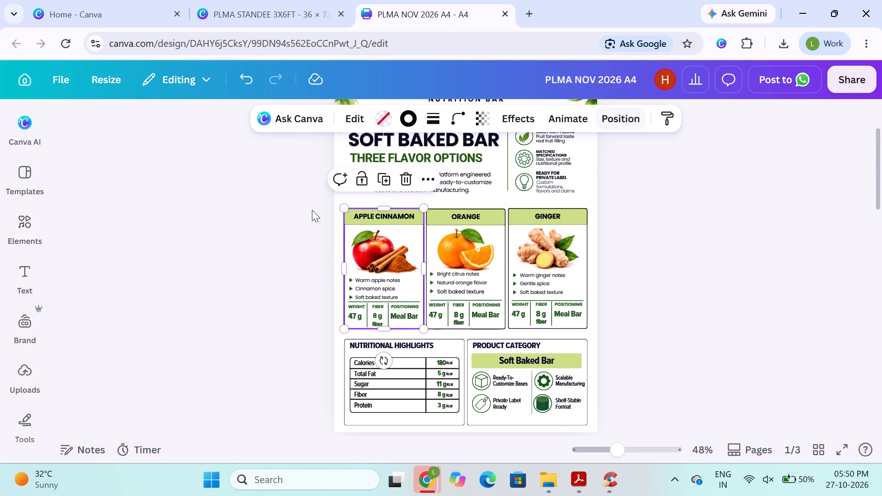
# Select all of the Apple Cinnamon card's elements and examine their layer order.
pyautogui.moveTo(304, 210); pyautogui.dragTo(414, 322)
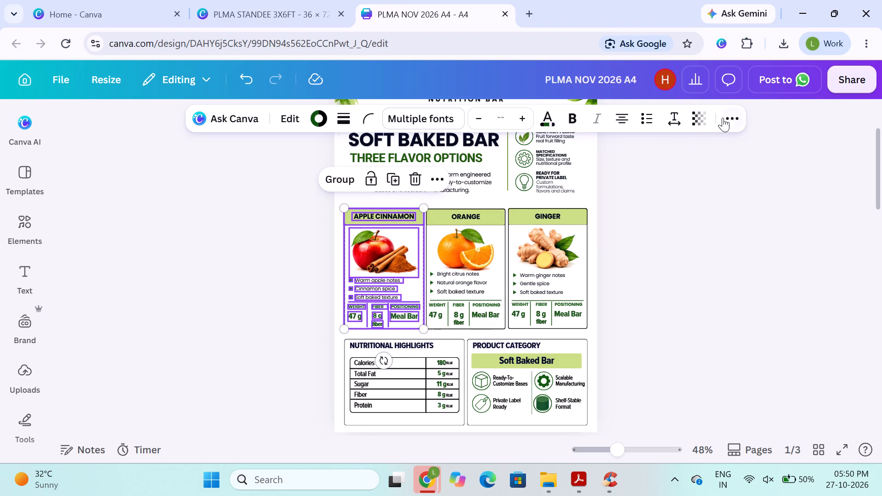
pyautogui.click(729, 119)
pyautogui.click(682, 147)
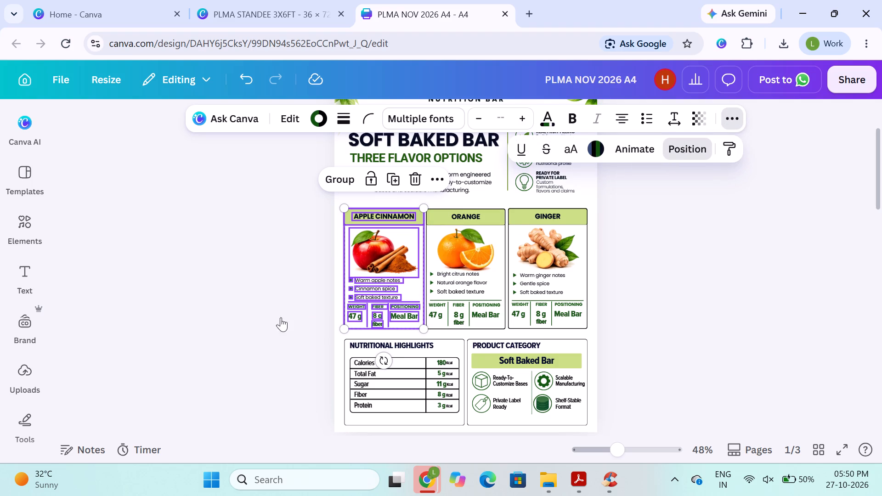
pyautogui.scroll(-3, 200, 312)
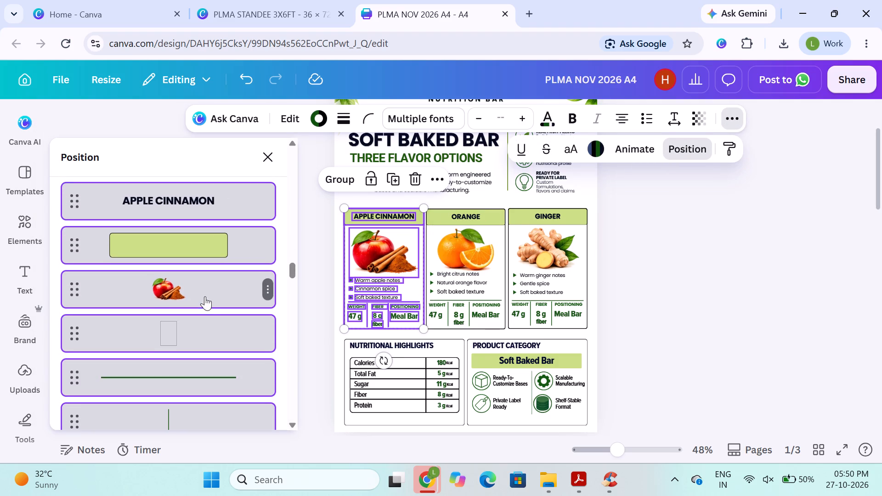
pyautogui.scroll(-5, 198, 324)
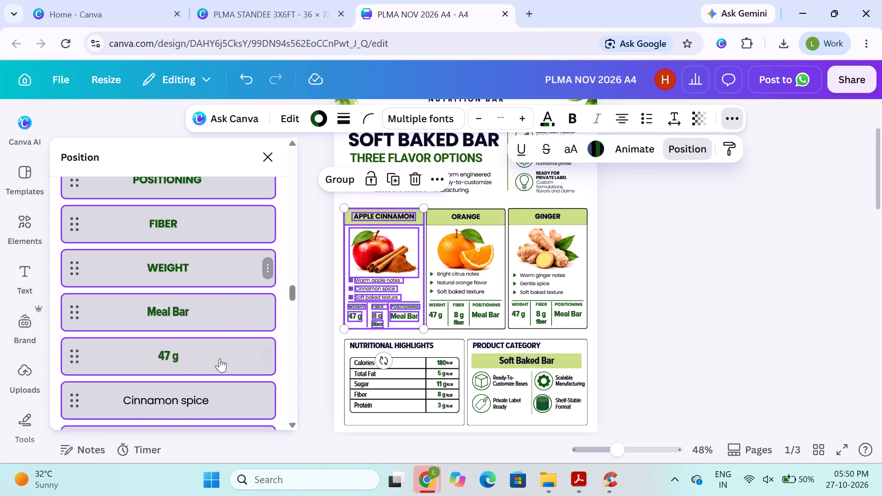
pyautogui.scroll(-2, 205, 317)
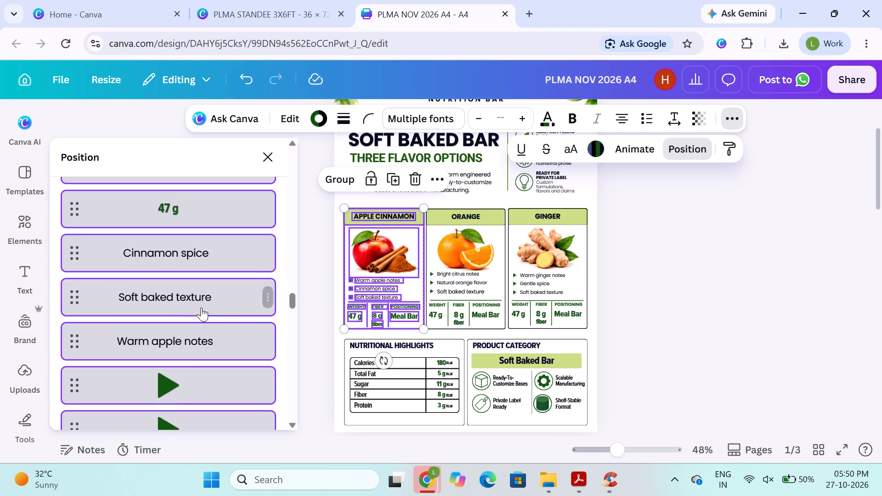
pyautogui.scroll(-1, 187, 352)
pyautogui.scroll(4, 204, 259)
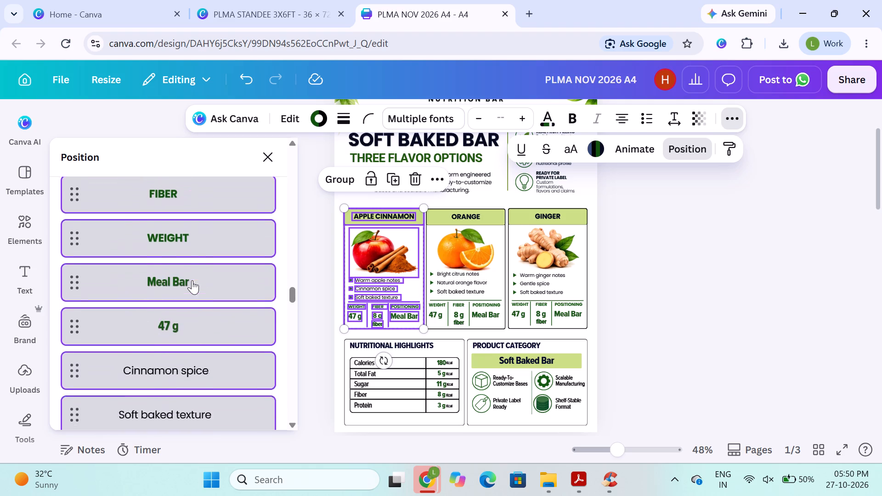
pyautogui.scroll(3, 192, 280)
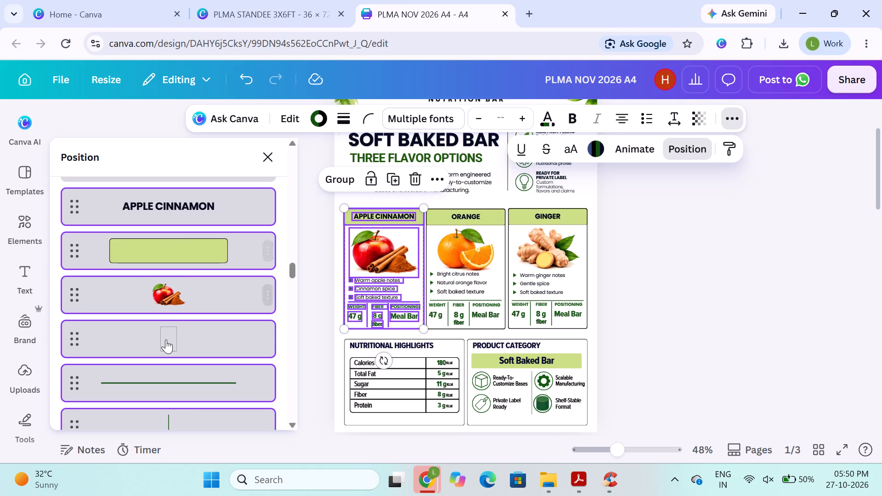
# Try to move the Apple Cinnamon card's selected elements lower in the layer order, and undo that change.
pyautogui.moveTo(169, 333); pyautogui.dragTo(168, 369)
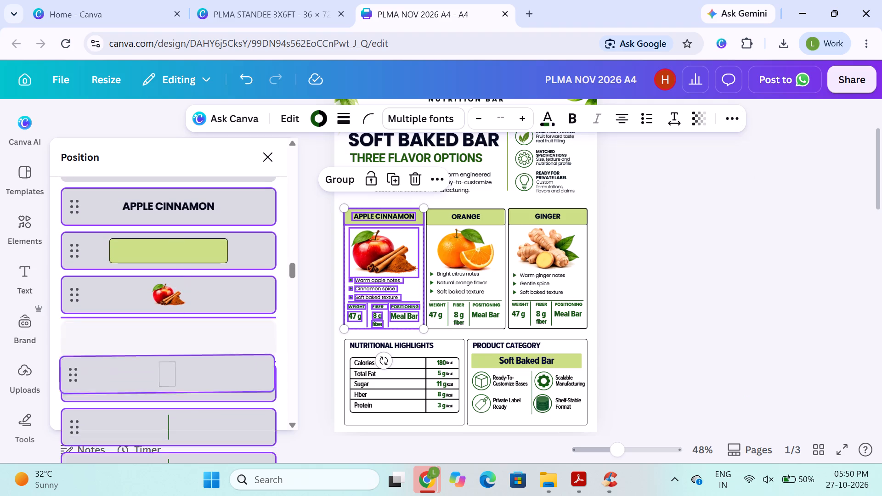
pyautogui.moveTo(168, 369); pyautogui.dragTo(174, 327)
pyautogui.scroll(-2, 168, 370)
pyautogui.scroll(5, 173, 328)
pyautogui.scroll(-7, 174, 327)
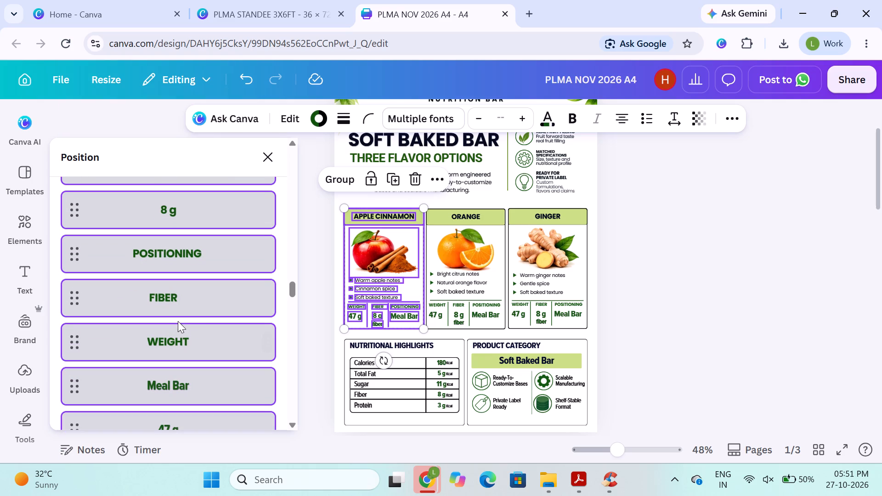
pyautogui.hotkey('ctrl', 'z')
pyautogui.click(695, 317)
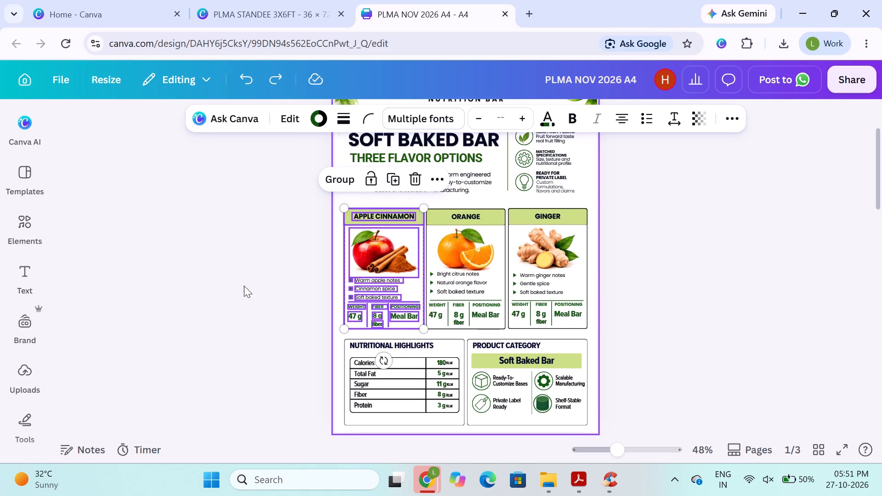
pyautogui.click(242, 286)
# Show only the layers overlapping the Apple Cinnamon card's outline frame and examine their order.
pyautogui.click(401, 282)
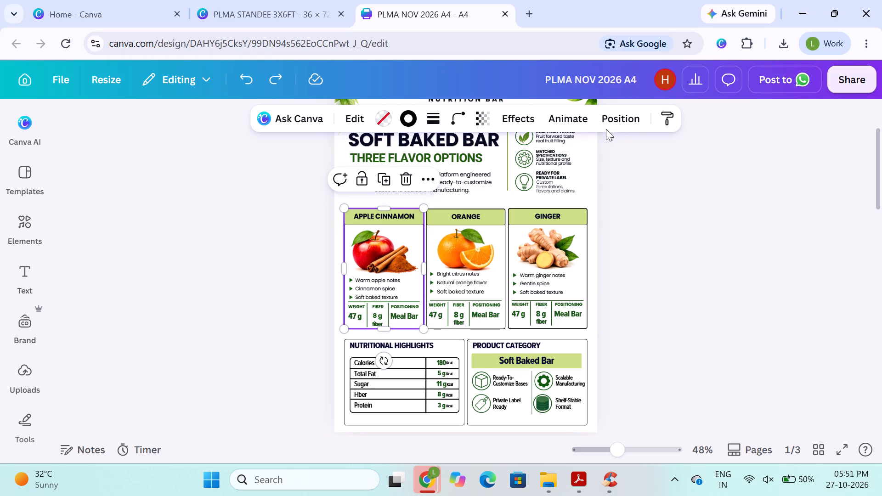
pyautogui.click(617, 122)
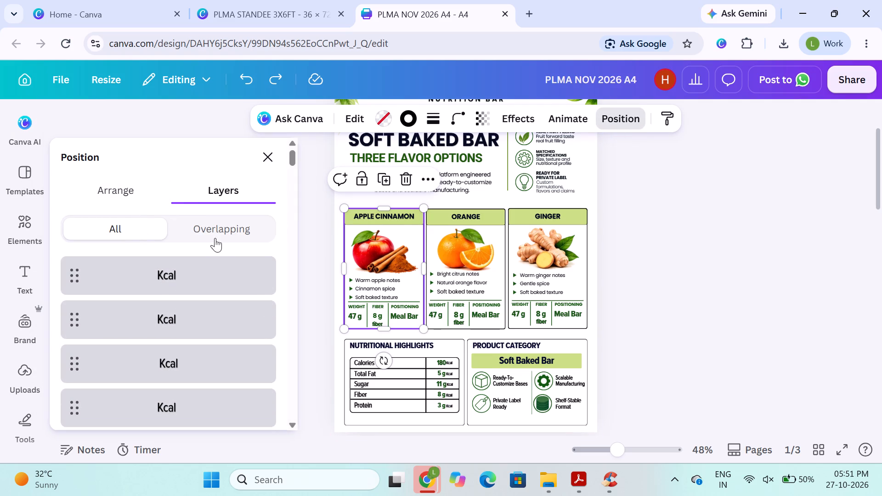
pyautogui.click(223, 228)
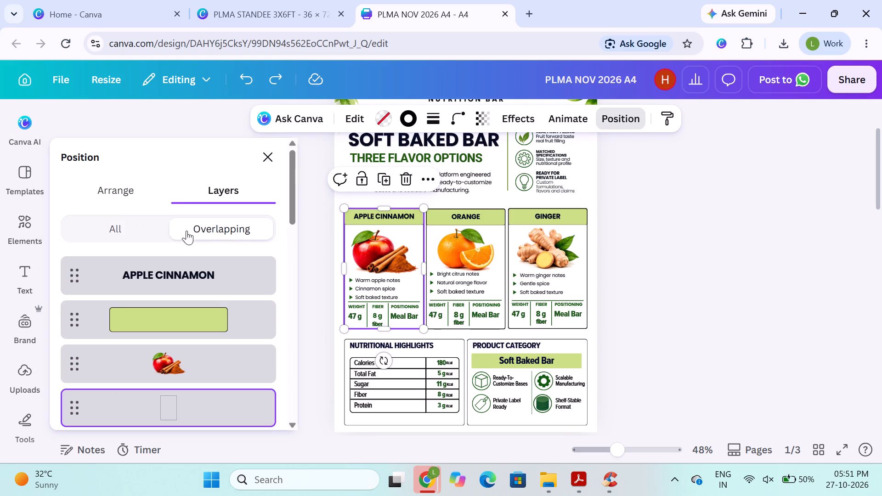
pyautogui.scroll(-2, 163, 315)
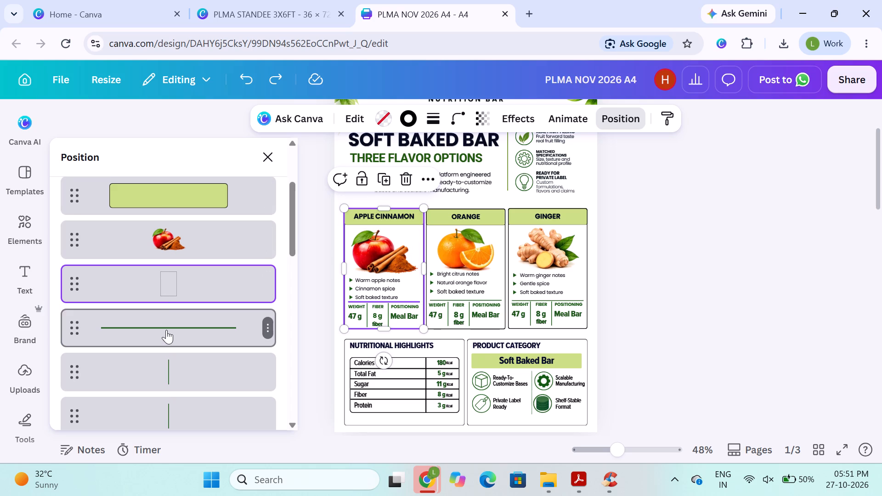
pyautogui.scroll(-1, 166, 330)
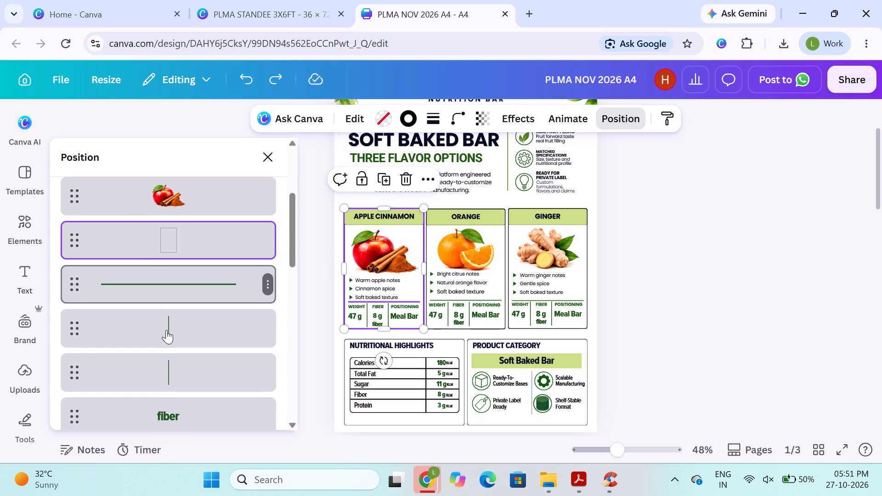
pyautogui.scroll(-2, 166, 330)
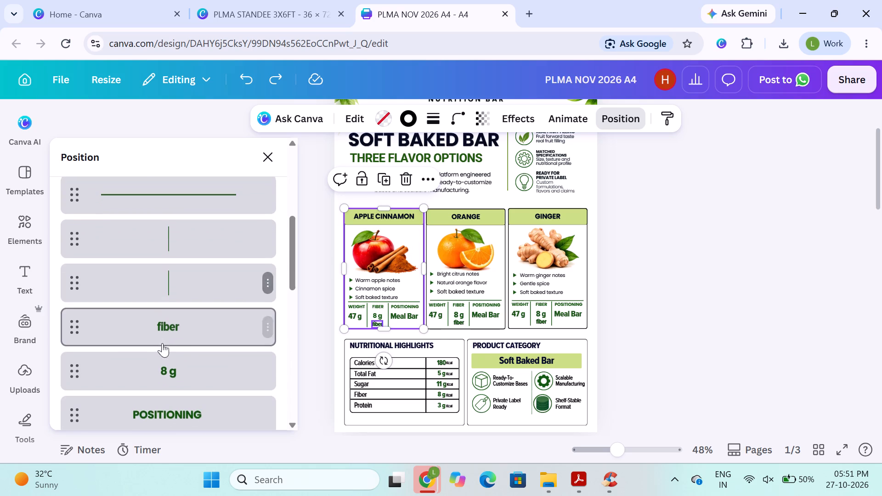
pyautogui.scroll(-1, 162, 343)
pyautogui.scroll(-1, 157, 384)
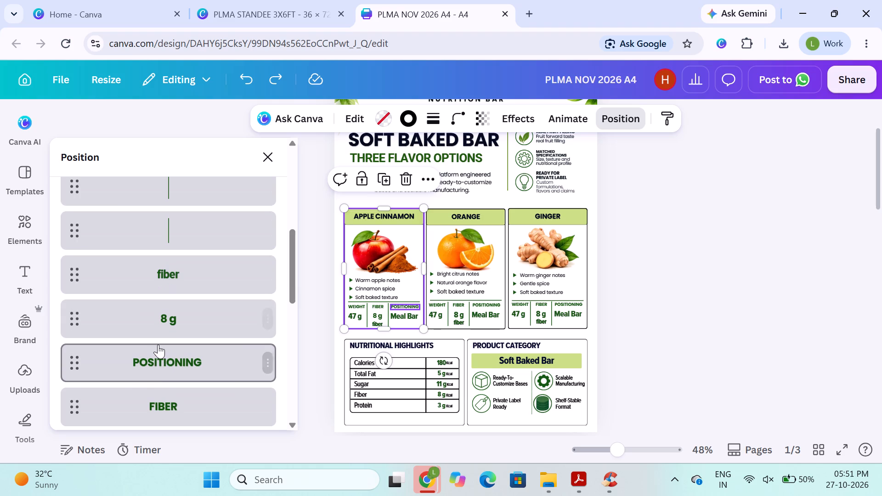
pyautogui.scroll(-1, 158, 344)
pyautogui.scroll(-1, 161, 395)
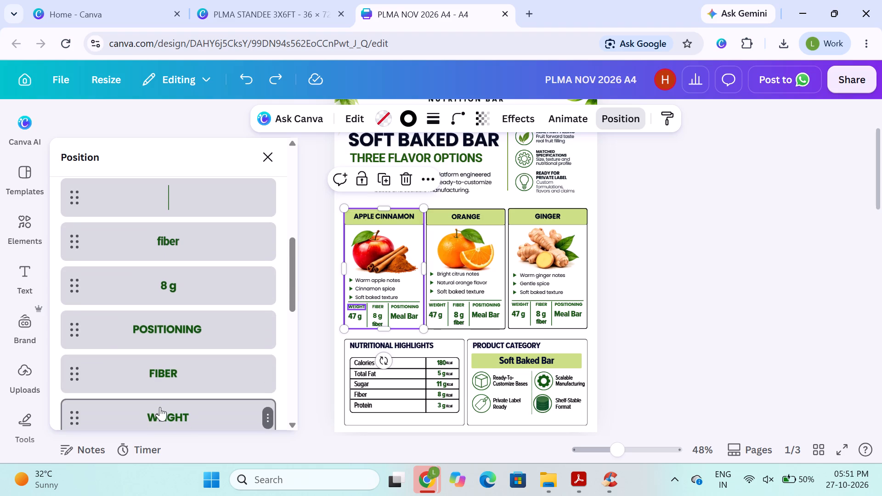
pyautogui.scroll(-1, 162, 416)
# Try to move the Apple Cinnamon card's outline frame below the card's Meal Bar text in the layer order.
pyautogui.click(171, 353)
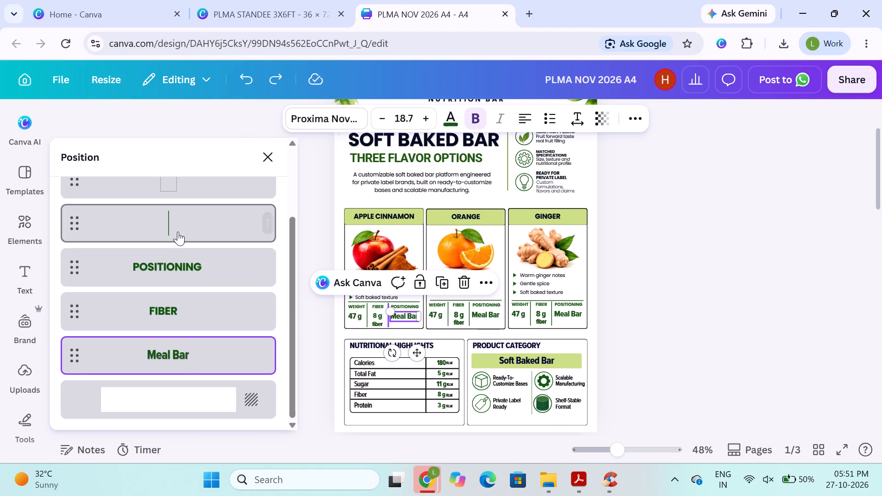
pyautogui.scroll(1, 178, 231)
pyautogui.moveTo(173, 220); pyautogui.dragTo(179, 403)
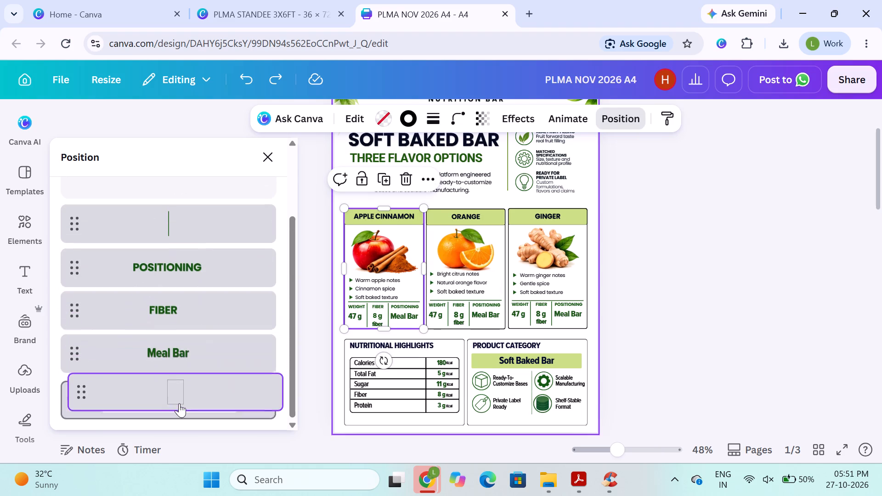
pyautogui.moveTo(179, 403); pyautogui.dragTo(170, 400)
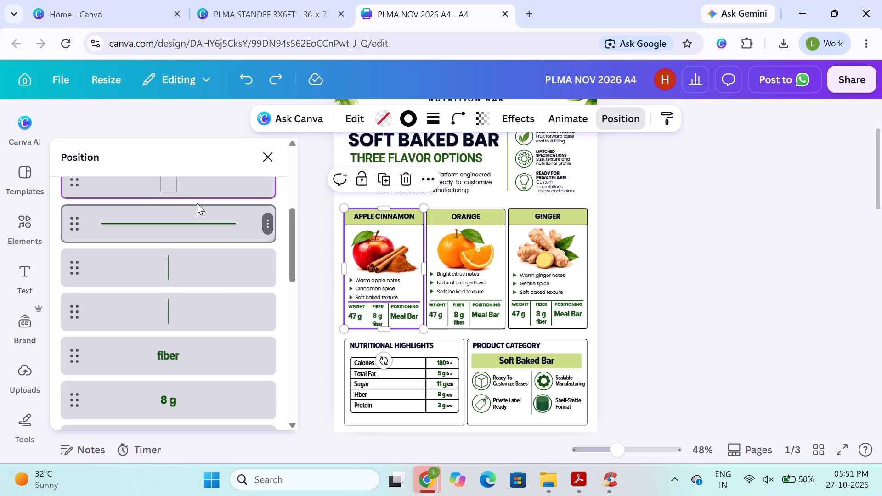
# Move the Apple Cinnamon card's outline frame beneath all its overlapping elements, directly above the page background.
pyautogui.moveTo(162, 184); pyautogui.dragTo(172, 337)
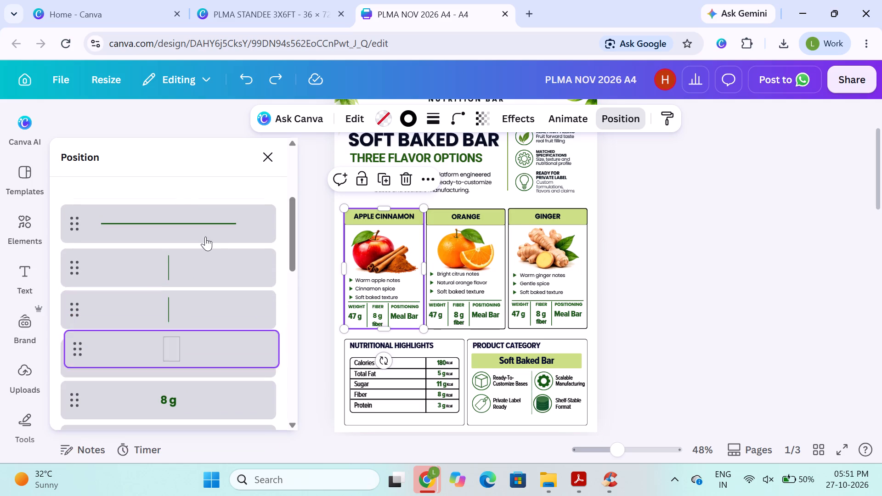
pyautogui.moveTo(192, 355); pyautogui.dragTo(178, 397)
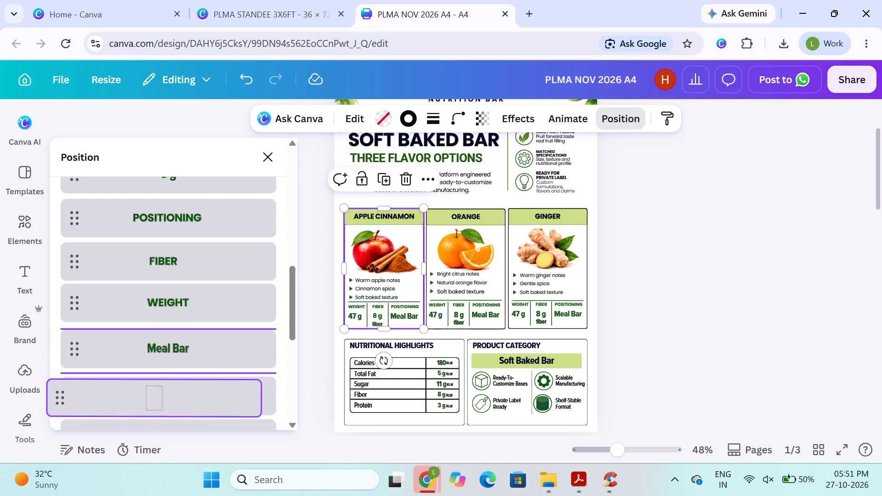
pyautogui.moveTo(178, 397); pyautogui.dragTo(169, 370)
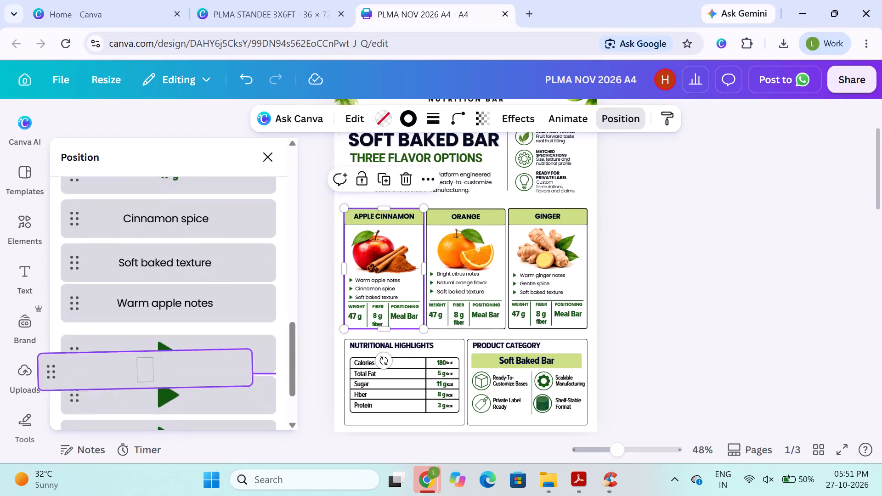
pyautogui.moveTo(169, 370); pyautogui.dragTo(171, 387)
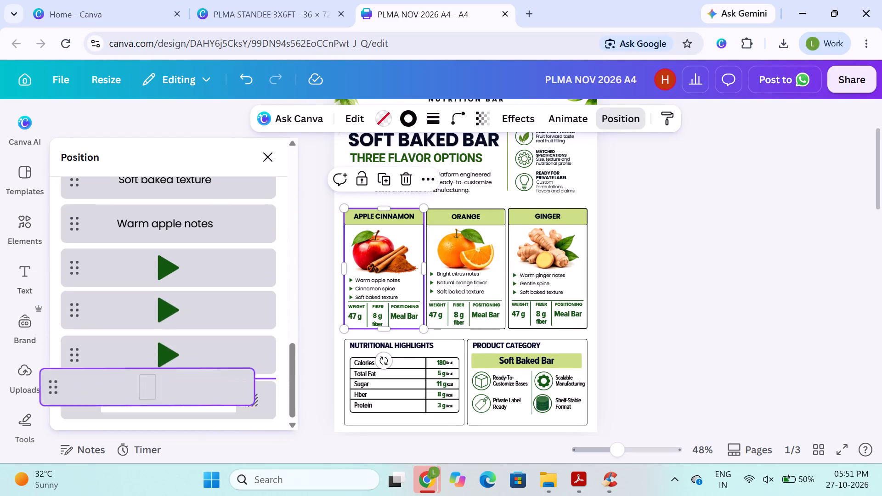
pyautogui.moveTo(171, 387); pyautogui.dragTo(178, 396)
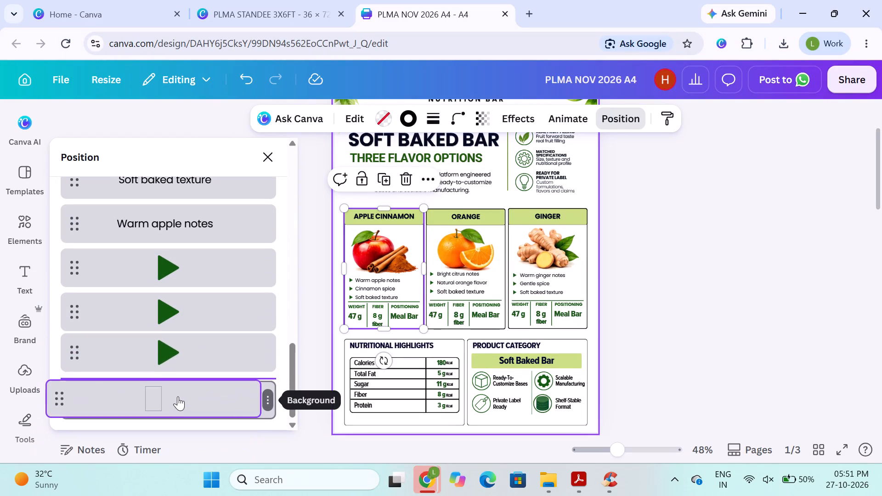
pyautogui.moveTo(178, 396); pyautogui.dragTo(184, 384)
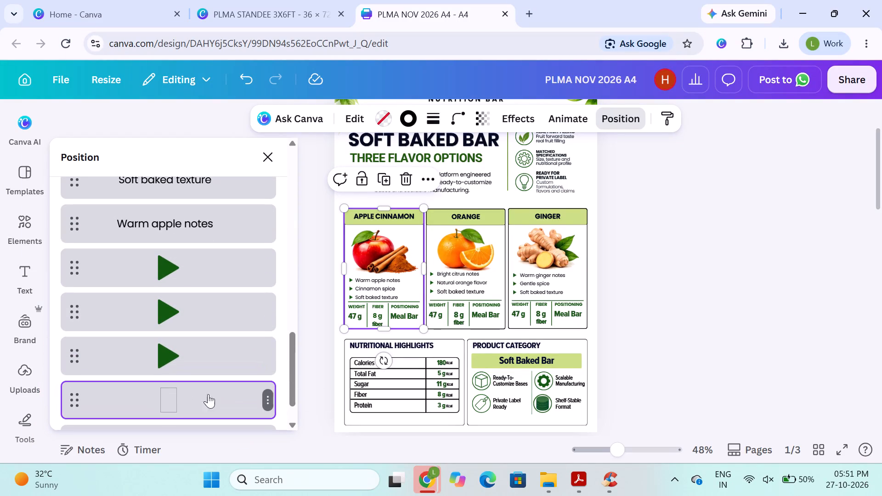
pyautogui.click(645, 272)
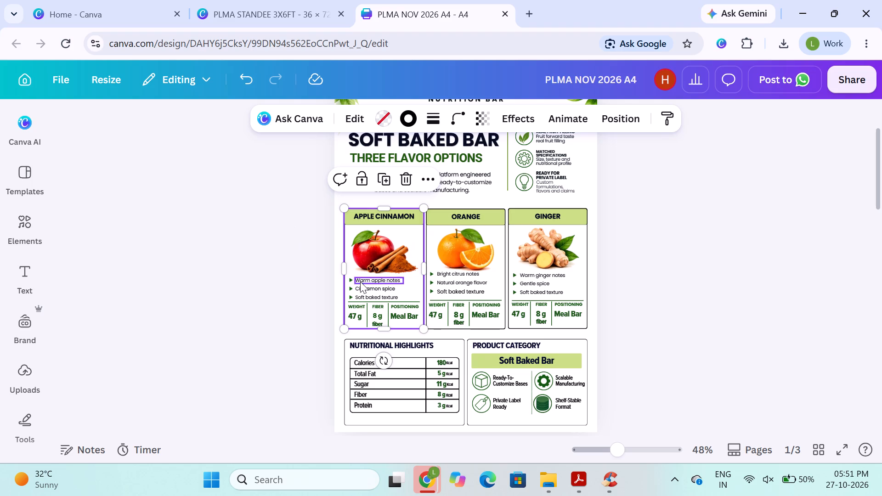
# Nudge the apple and cinnamon picture up level with the orange picture and slightly left within its card.
pyautogui.click(343, 238)
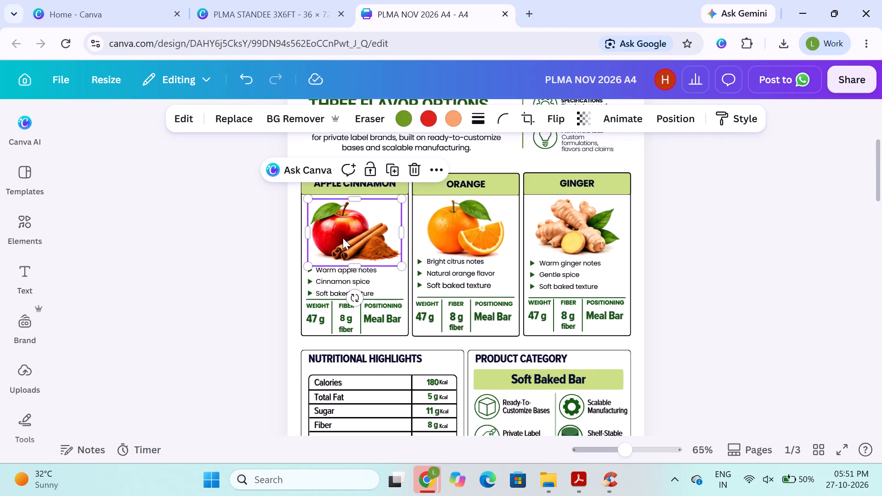
pyautogui.click(359, 240)
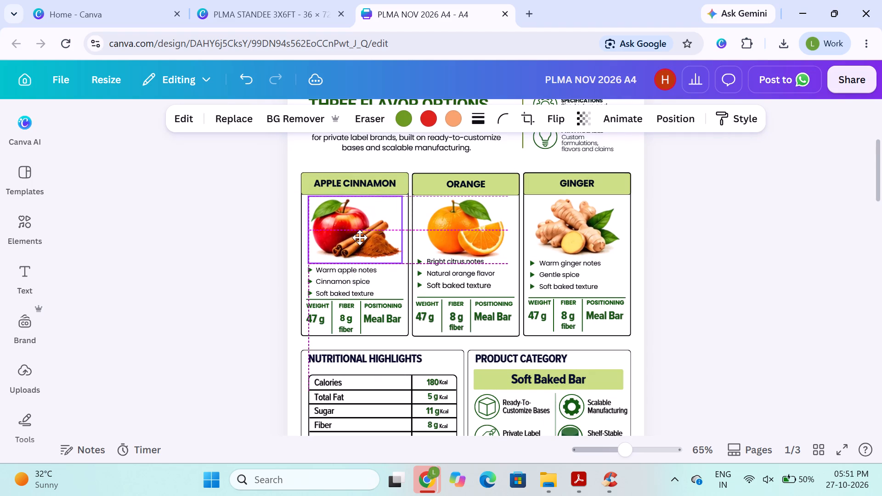
pyautogui.click(365, 234)
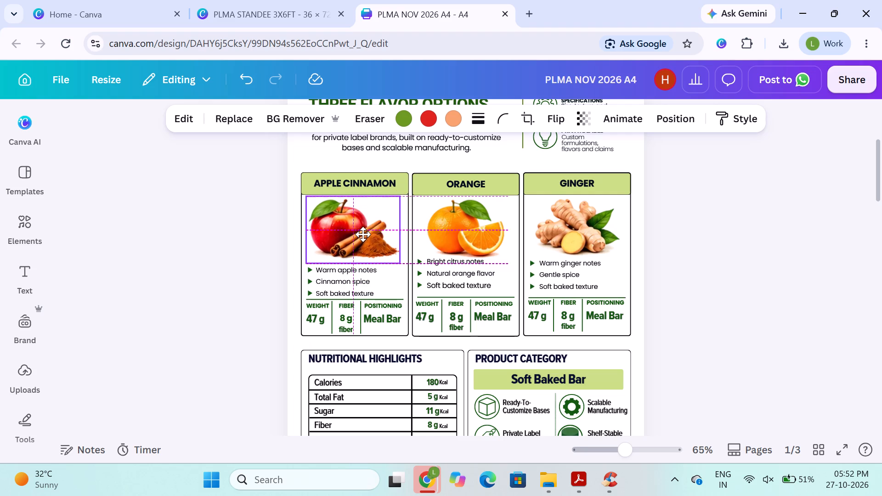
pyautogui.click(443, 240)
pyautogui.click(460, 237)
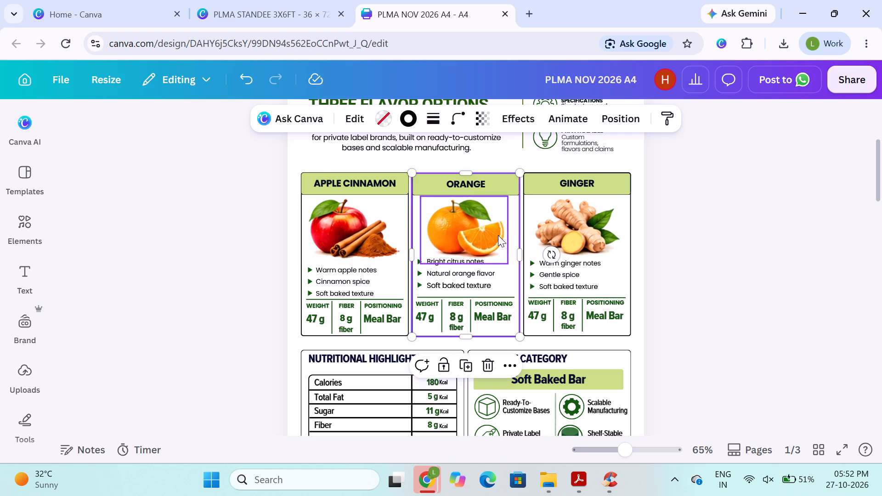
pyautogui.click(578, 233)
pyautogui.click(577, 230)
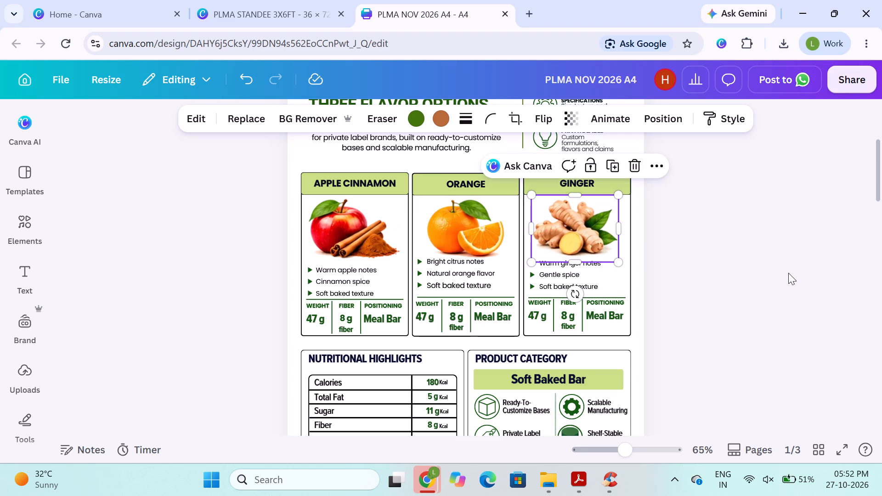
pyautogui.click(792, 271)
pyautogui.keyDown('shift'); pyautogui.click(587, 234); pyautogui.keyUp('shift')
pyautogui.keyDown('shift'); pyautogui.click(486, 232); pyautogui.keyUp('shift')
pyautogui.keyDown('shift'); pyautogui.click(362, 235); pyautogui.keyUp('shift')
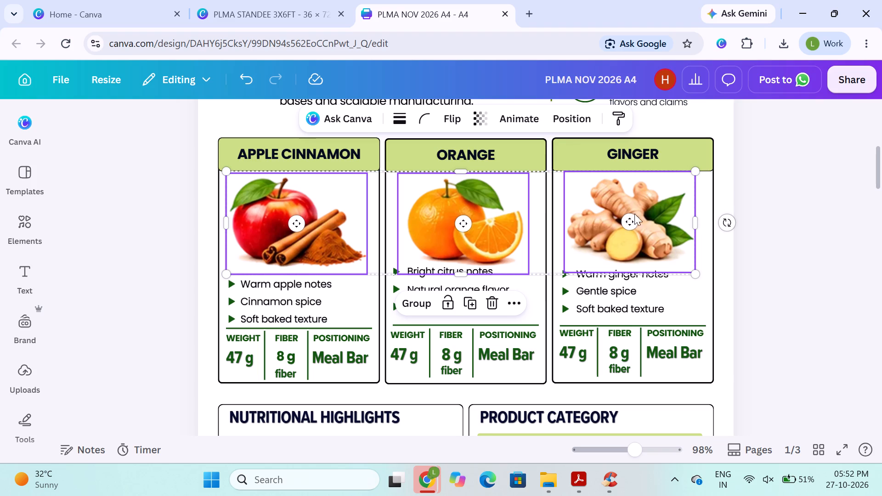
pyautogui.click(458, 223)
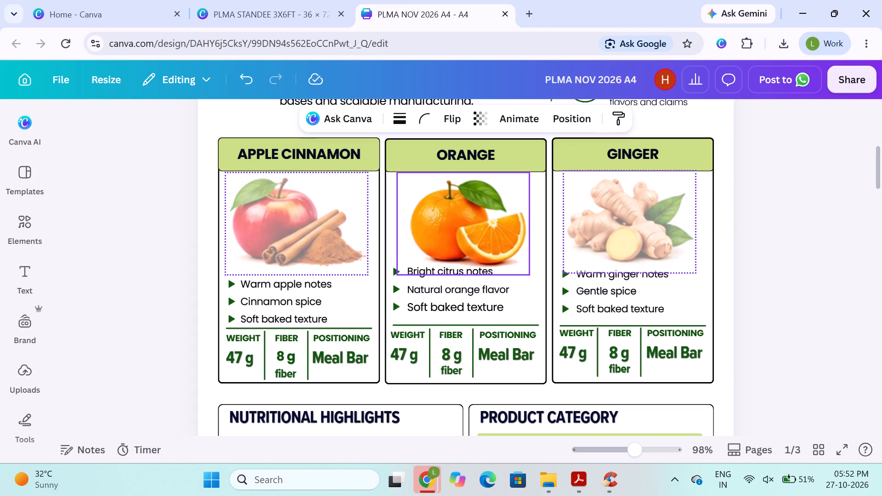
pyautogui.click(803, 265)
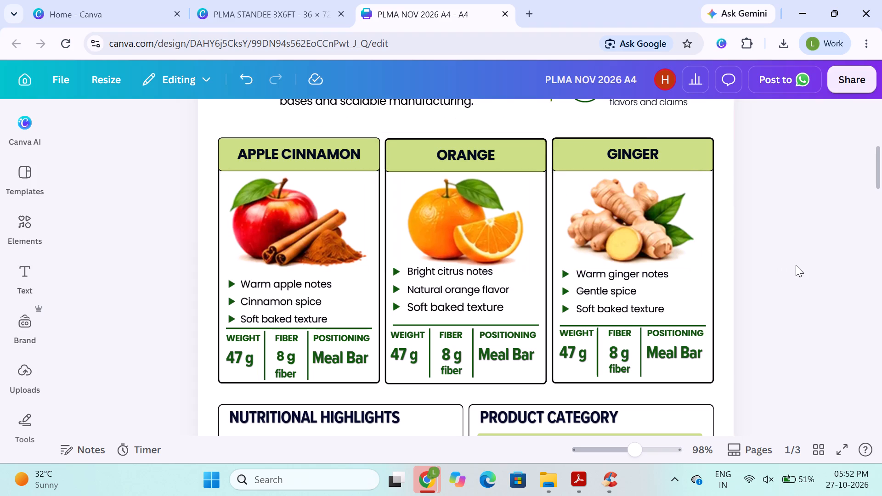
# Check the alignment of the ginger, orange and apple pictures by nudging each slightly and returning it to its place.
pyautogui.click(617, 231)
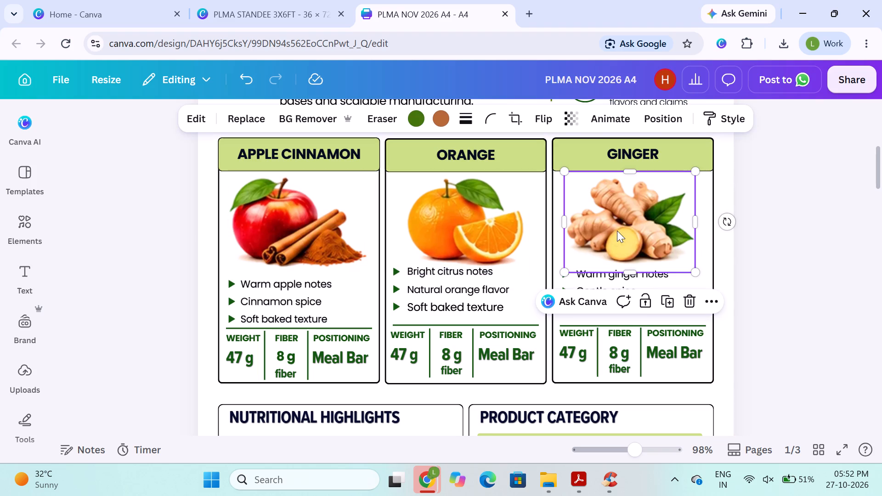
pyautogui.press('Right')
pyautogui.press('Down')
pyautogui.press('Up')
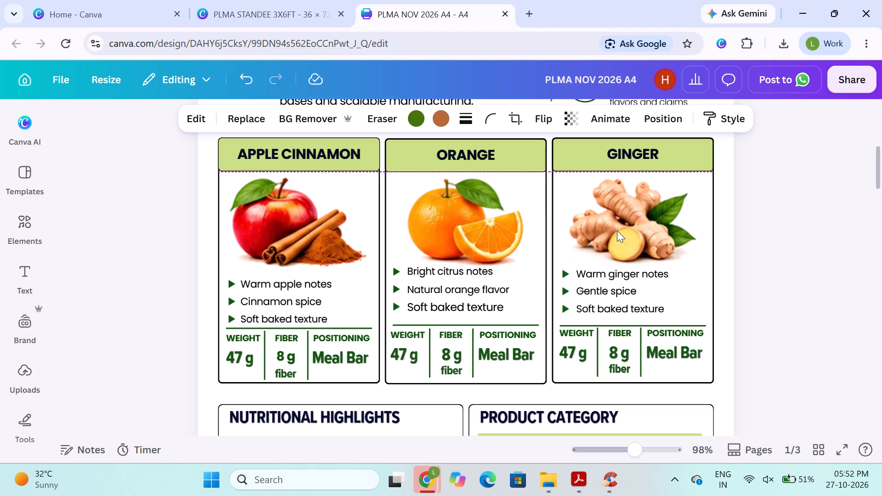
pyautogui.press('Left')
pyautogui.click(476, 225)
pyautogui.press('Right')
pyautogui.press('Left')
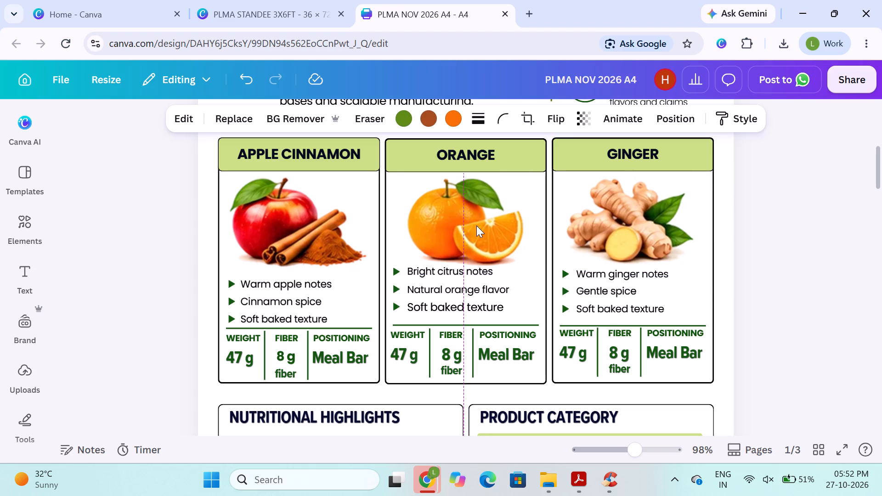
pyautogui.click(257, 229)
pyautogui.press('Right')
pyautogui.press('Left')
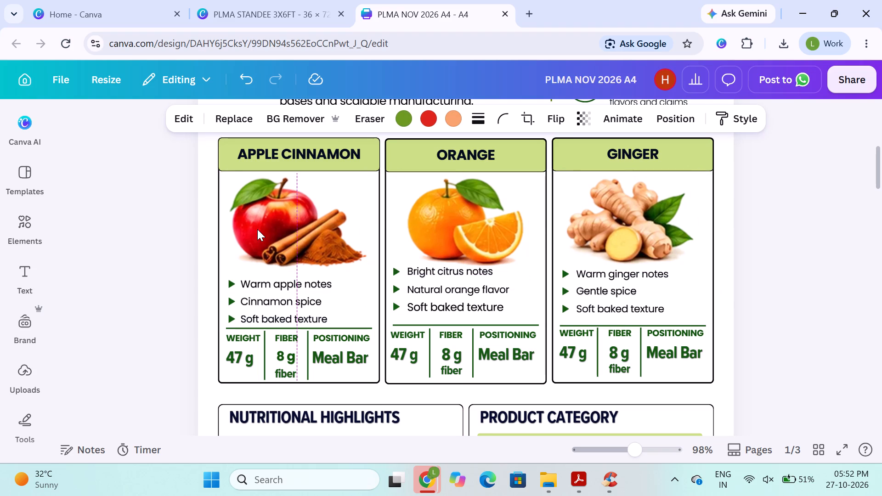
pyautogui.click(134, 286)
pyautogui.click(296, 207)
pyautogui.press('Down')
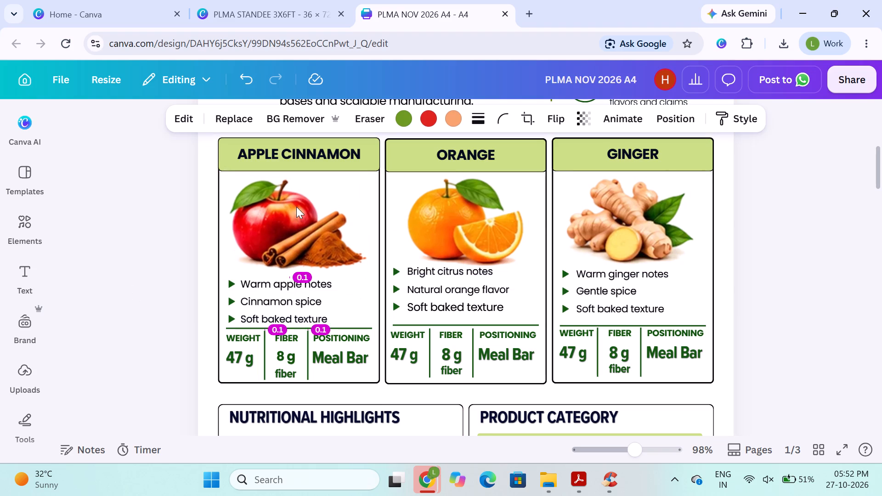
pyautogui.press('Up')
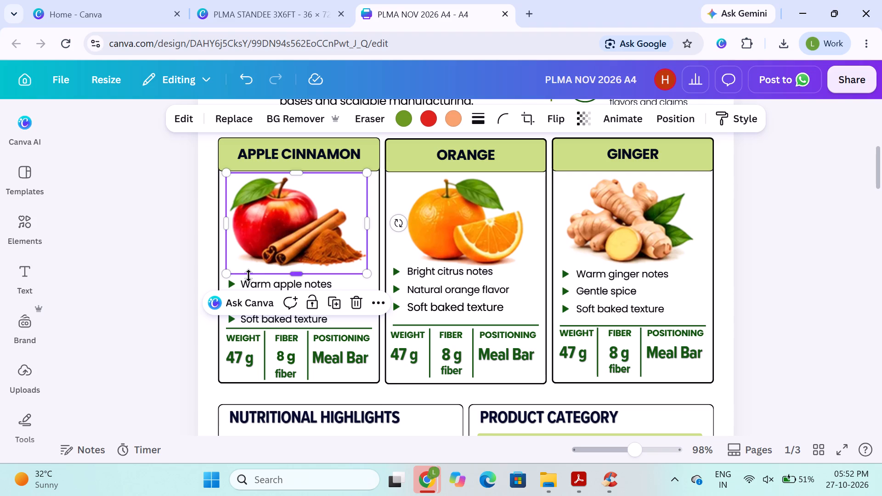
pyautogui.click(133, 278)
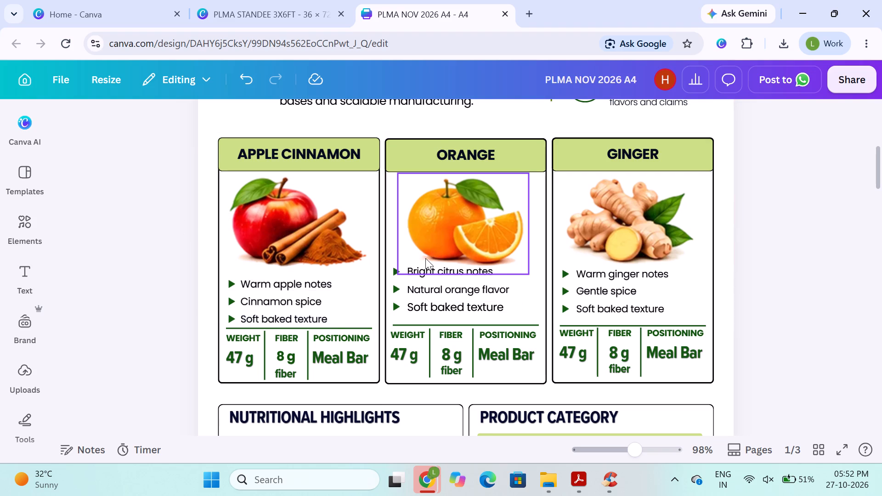
# Nudge the Orange card's three bullet lines with their arrow markers down, clear of the orange picture, and group them.
pyautogui.keyDown('shift'); pyautogui.click(395, 271); pyautogui.keyUp('shift')
pyautogui.keyDown('shift'); pyautogui.click(395, 290); pyautogui.keyUp('shift')
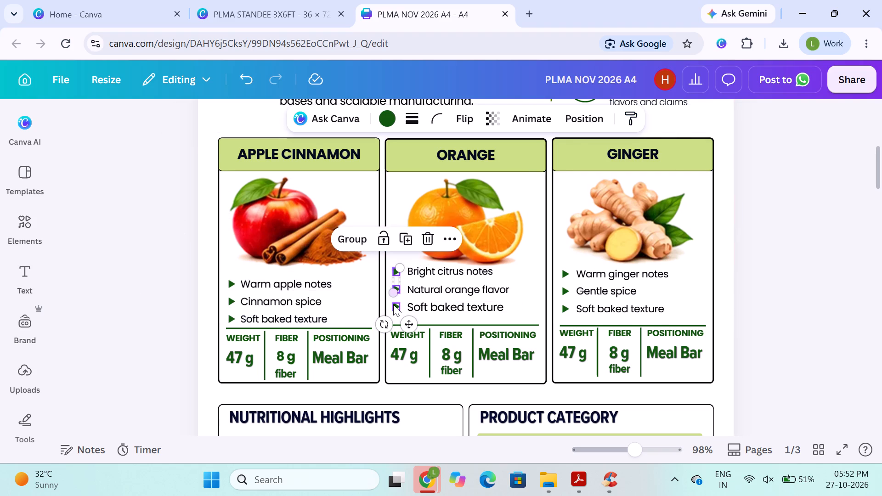
pyautogui.keyDown('shift'); pyautogui.click(393, 304); pyautogui.keyUp('shift')
pyautogui.keyDown('shift'); pyautogui.click(423, 270); pyautogui.keyUp('shift')
pyautogui.keyDown('shift'); pyautogui.click(424, 289); pyautogui.keyUp('shift')
pyautogui.keyDown('shift'); pyautogui.click(424, 301); pyautogui.keyUp('shift')
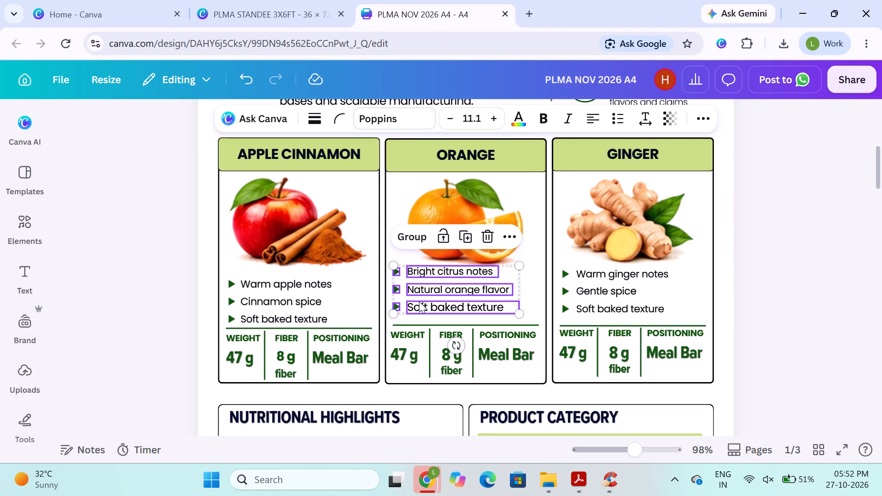
pyautogui.press('Down')
pyautogui.press('Down')
pyautogui.press('Down')
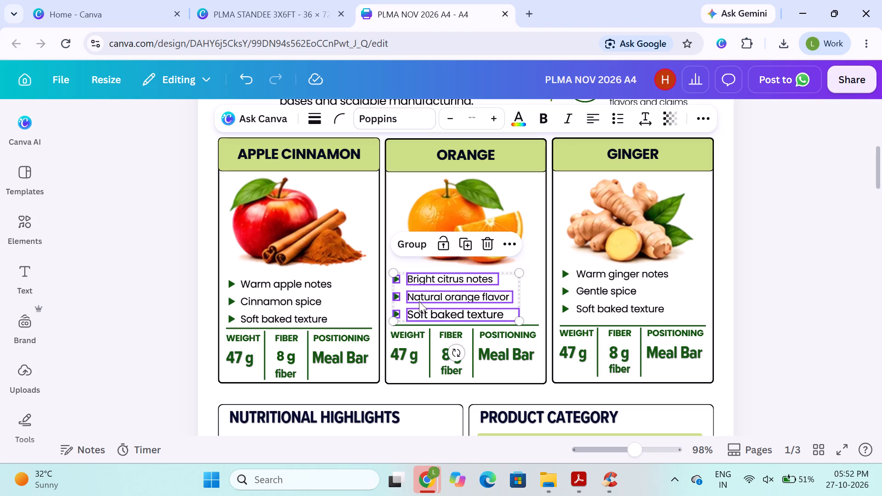
pyautogui.press('Down')
pyautogui.press('Up')
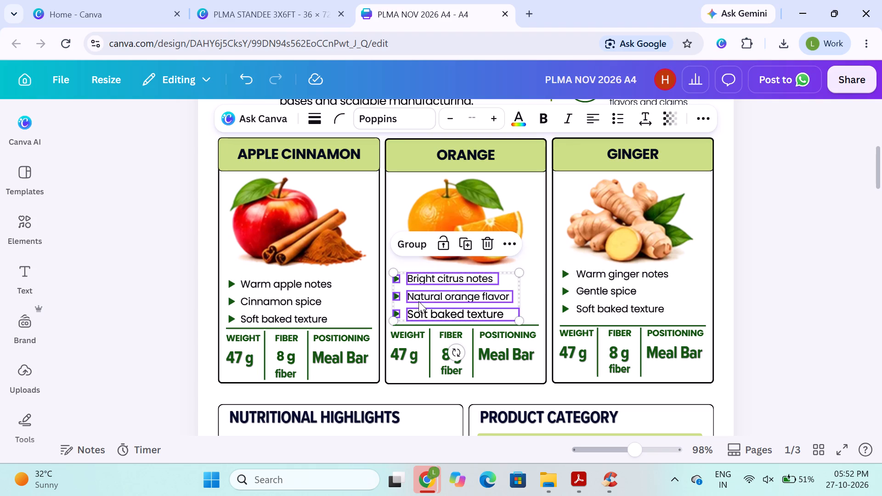
pyautogui.click(415, 244)
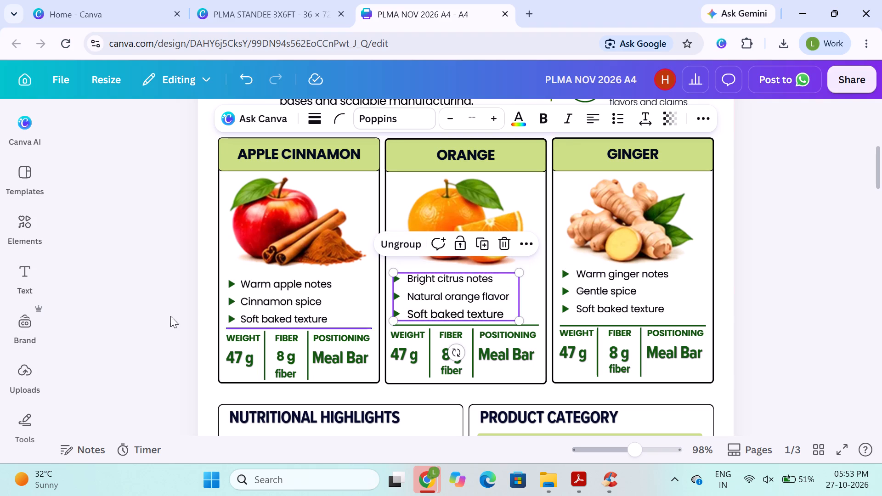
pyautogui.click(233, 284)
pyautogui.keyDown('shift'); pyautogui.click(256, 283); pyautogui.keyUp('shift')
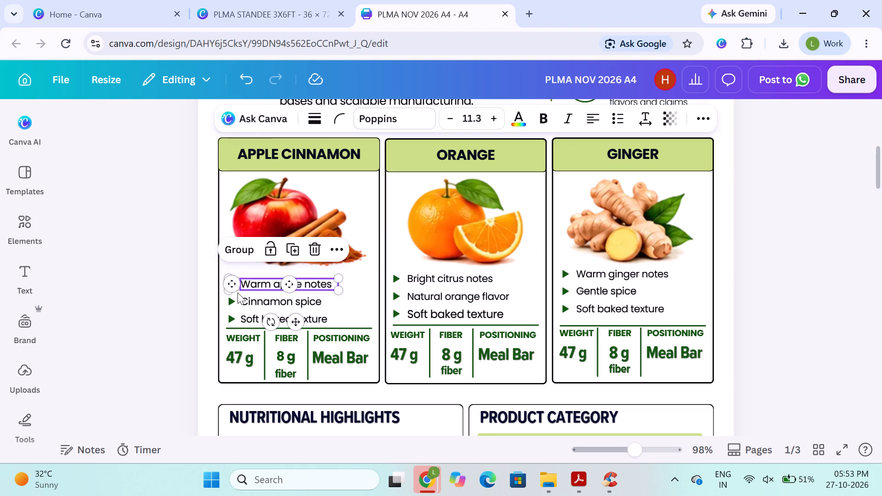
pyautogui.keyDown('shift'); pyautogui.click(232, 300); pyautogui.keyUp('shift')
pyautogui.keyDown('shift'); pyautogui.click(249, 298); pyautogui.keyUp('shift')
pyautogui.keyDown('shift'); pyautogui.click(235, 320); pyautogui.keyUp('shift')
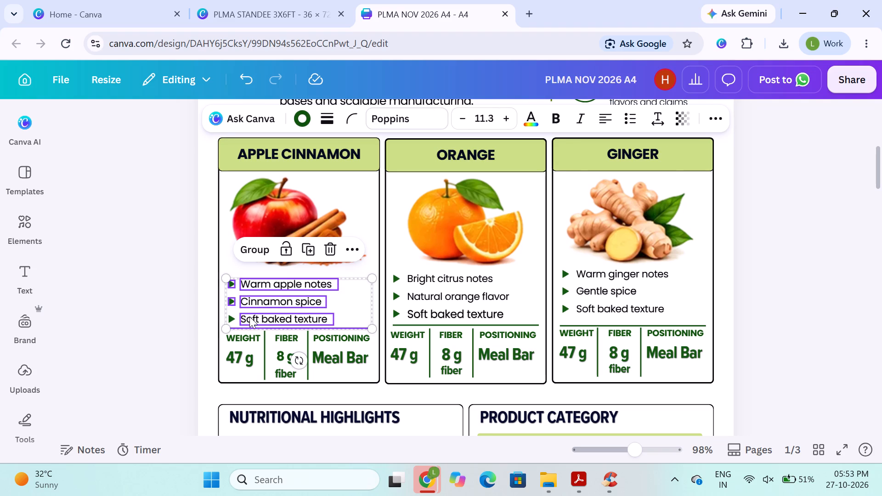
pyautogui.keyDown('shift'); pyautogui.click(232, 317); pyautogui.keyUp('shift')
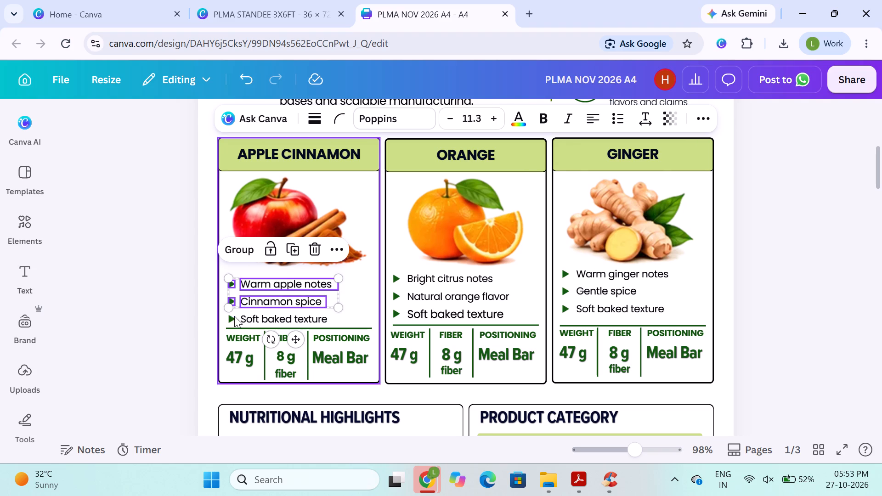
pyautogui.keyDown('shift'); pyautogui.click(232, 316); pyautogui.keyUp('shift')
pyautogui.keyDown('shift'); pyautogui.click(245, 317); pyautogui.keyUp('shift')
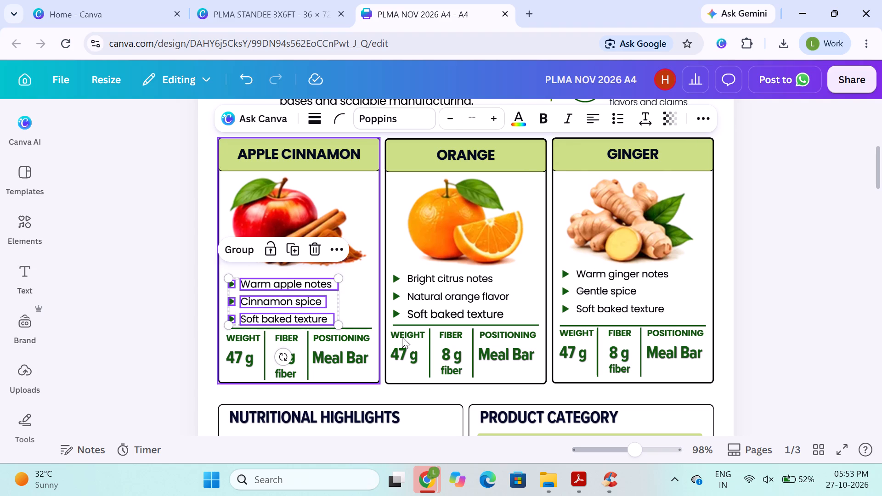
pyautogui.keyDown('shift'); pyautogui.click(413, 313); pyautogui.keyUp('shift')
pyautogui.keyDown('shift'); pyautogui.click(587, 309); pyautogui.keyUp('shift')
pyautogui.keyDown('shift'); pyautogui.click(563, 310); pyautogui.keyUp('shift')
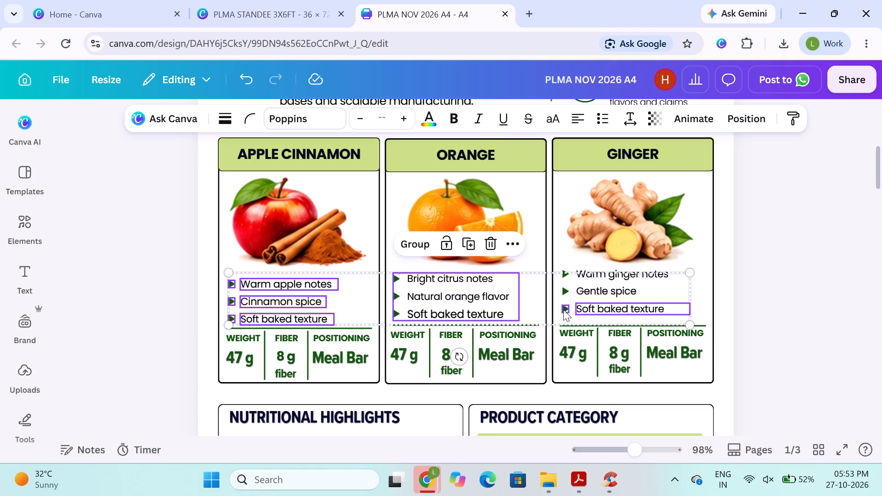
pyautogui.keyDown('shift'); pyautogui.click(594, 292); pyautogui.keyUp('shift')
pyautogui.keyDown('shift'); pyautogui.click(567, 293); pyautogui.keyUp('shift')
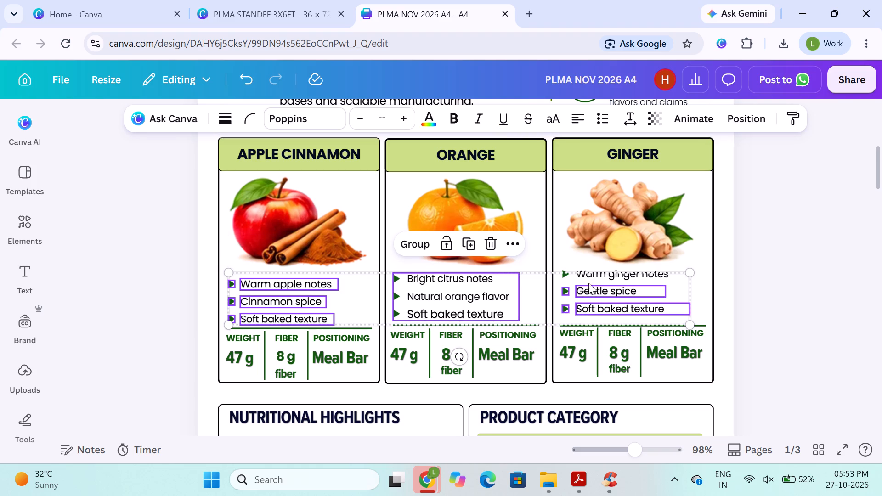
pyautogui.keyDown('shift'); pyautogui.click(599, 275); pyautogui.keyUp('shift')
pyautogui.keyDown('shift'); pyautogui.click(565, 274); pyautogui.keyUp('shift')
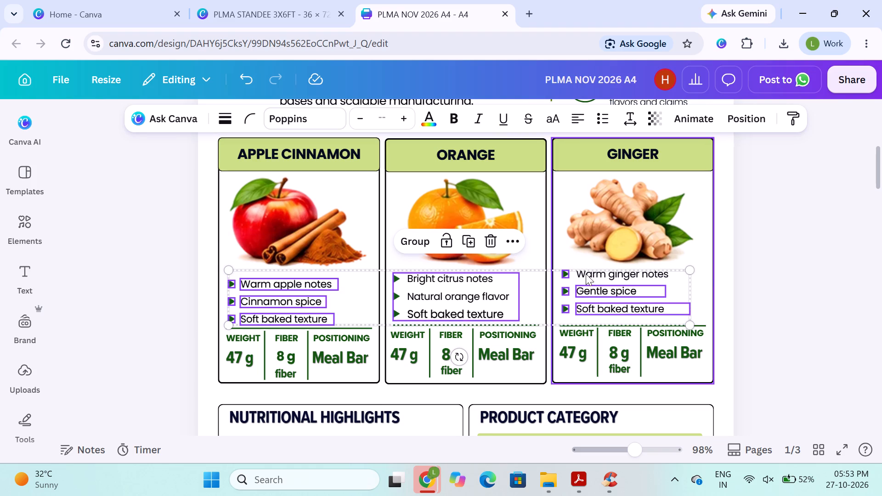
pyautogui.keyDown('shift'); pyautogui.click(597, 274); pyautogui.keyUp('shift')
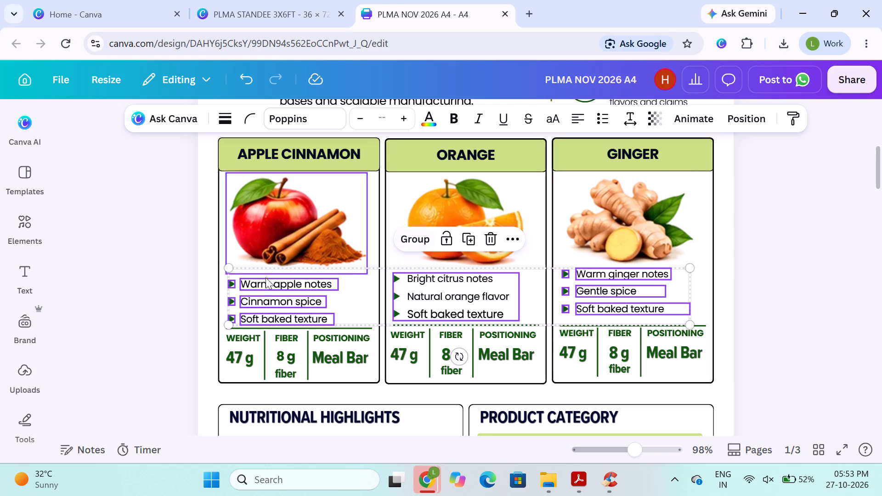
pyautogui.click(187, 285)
# Group the Apple Cinnamon card's three bullet lines with their arrow markers, leaving out the picture and card frame.
pyautogui.moveTo(179, 274); pyautogui.dragTo(309, 315)
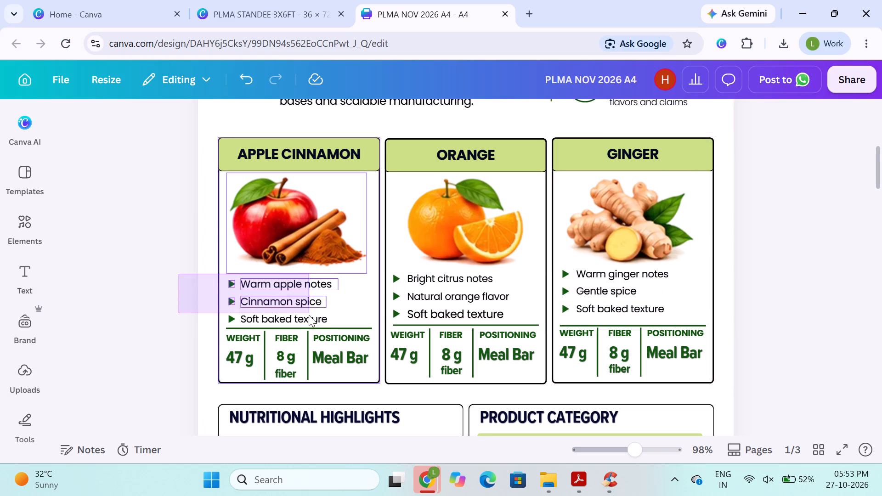
pyautogui.moveTo(309, 315); pyautogui.dragTo(311, 320)
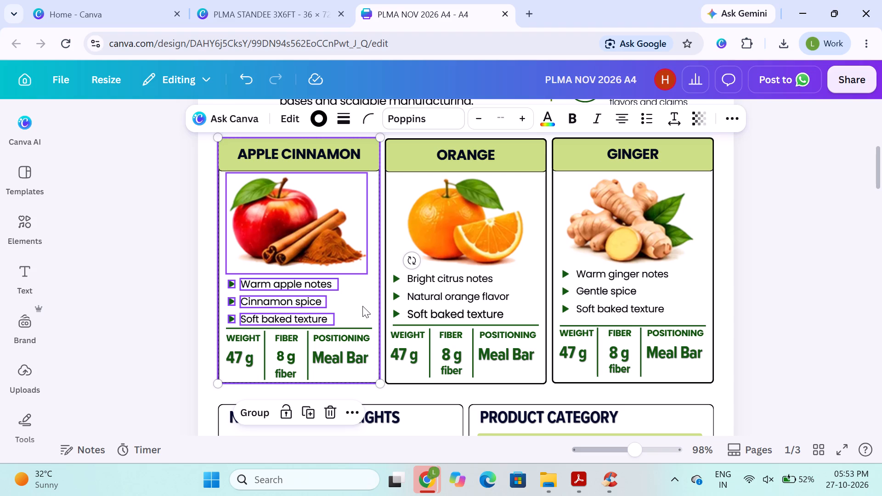
pyautogui.keyDown('shift'); pyautogui.click(362, 306); pyautogui.keyUp('shift')
pyautogui.keyDown('shift'); pyautogui.click(333, 257); pyautogui.keyUp('shift')
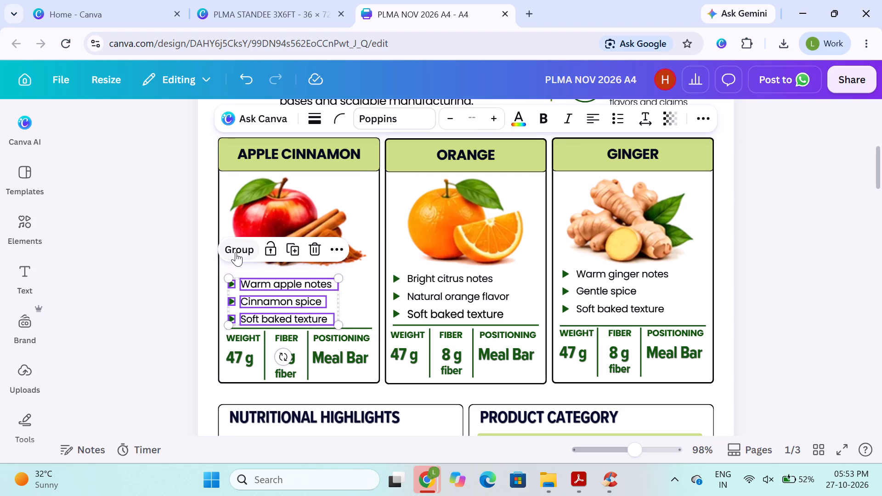
pyautogui.click(236, 252)
pyautogui.click(126, 288)
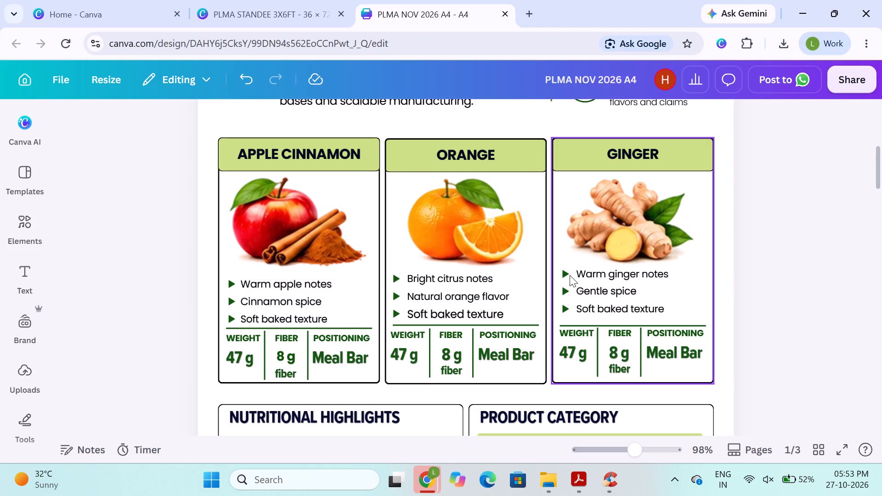
# Group the Ginger card's three bullet lines with their arrow markers.
pyautogui.click(568, 274)
pyautogui.keyDown('shift'); pyautogui.click(586, 274); pyautogui.keyUp('shift')
pyautogui.keyDown('shift'); pyautogui.click(564, 288); pyautogui.keyUp('shift')
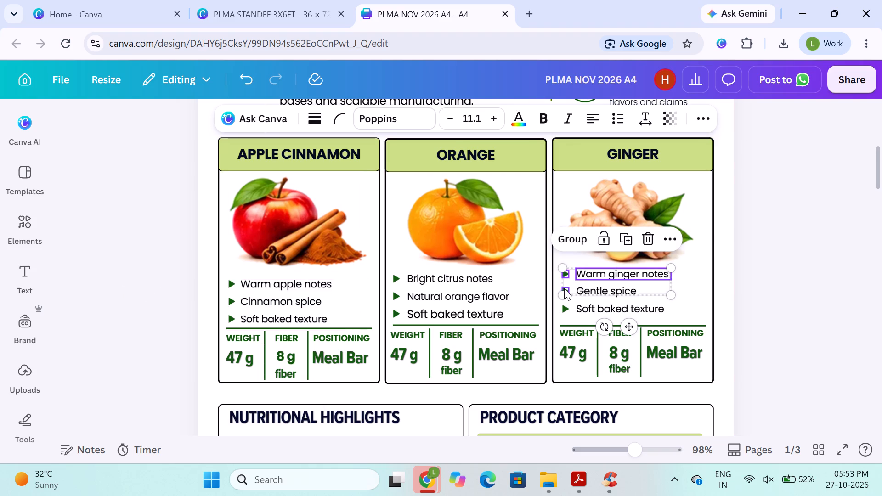
pyautogui.keyDown('shift'); pyautogui.click(584, 285); pyautogui.keyUp('shift')
pyautogui.keyDown('shift'); pyautogui.click(566, 310); pyautogui.keyUp('shift')
pyautogui.keyDown('shift'); pyautogui.click(581, 308); pyautogui.keyUp('shift')
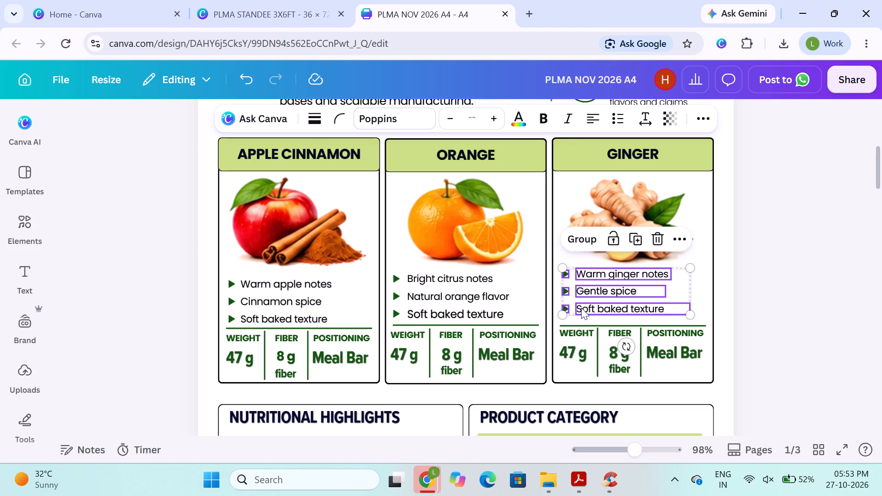
pyautogui.click(577, 236)
pyautogui.click(790, 271)
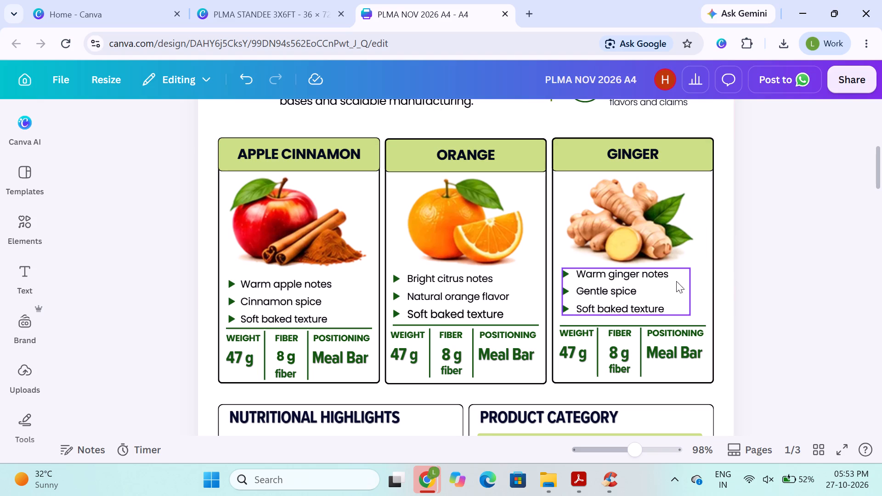
# Align the grouped bullet lists of the Ginger, Orange and Apple Cinnamon cards to their common middle.
pyautogui.click(632, 294)
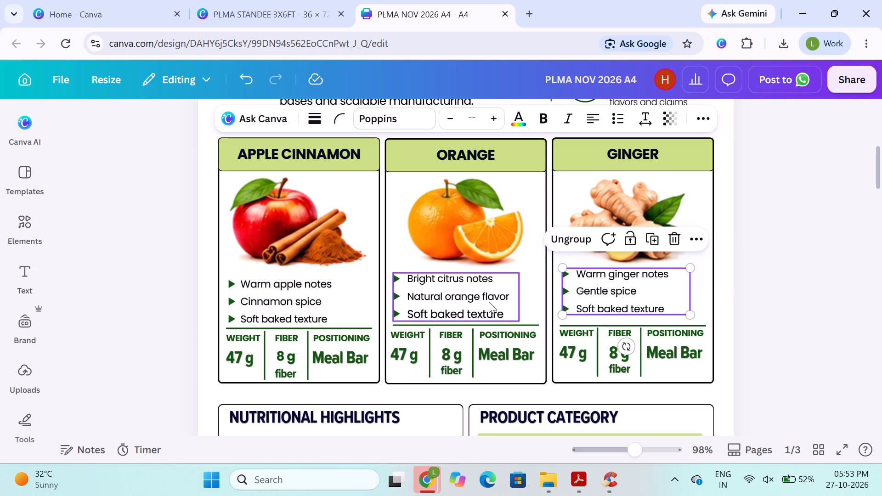
pyautogui.keyDown('shift'); pyautogui.click(489, 302); pyautogui.keyUp('shift')
pyautogui.keyDown('shift'); pyautogui.click(313, 310); pyautogui.keyUp('shift')
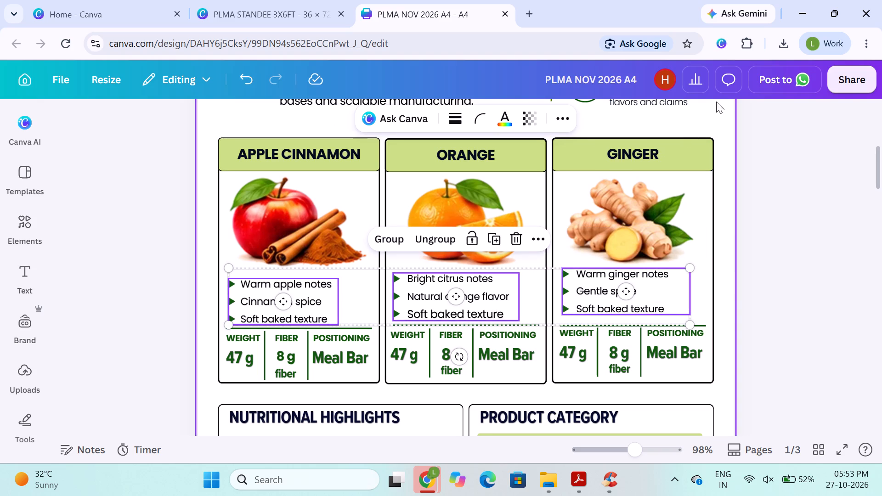
pyautogui.click(560, 118)
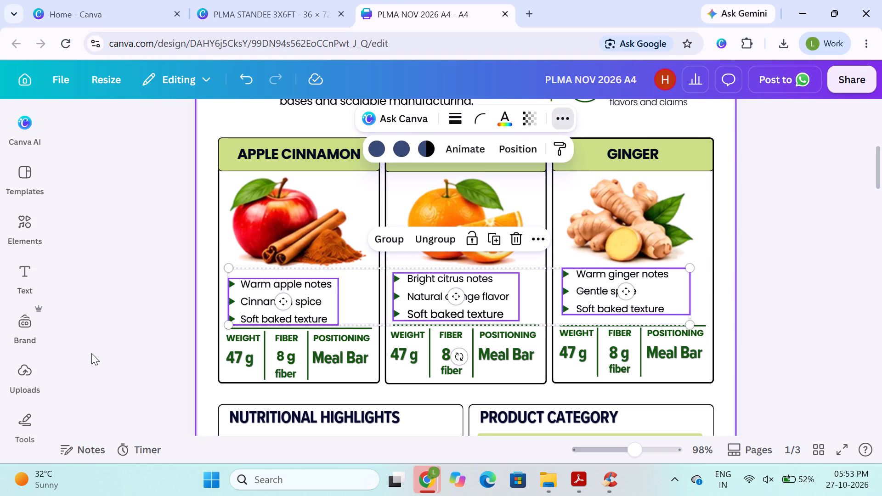
pyautogui.click(509, 148)
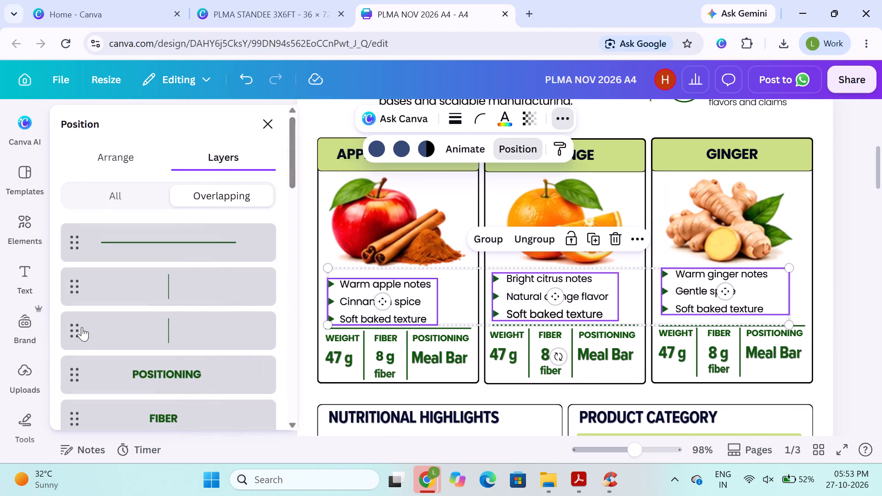
pyautogui.click(134, 163)
pyautogui.click(115, 328)
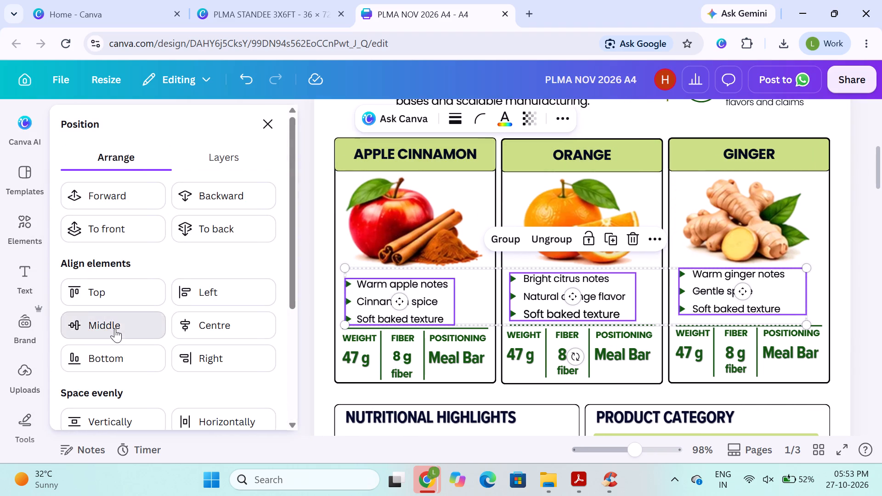
pyautogui.hscroll(-2, 596, 294)
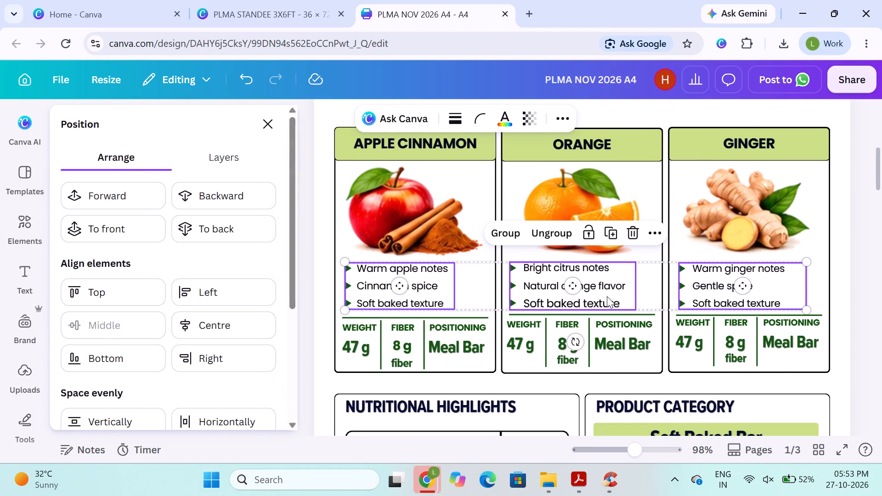
pyautogui.press('Down')
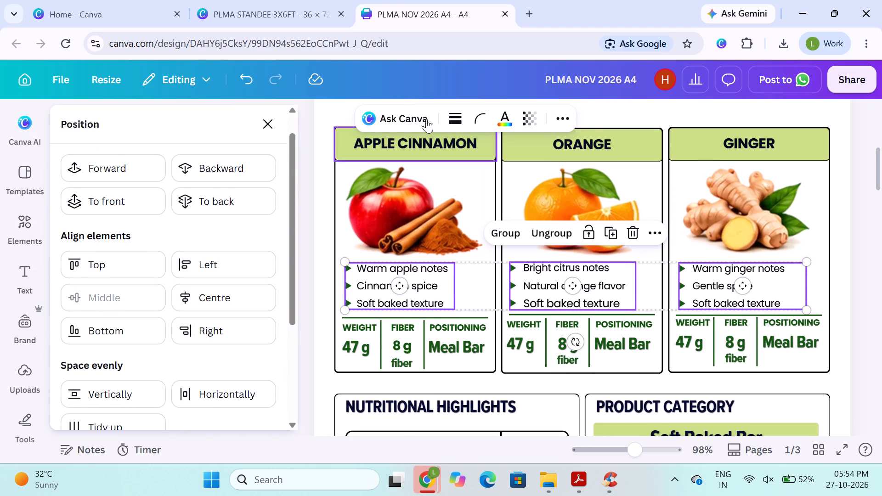
pyautogui.click(274, 120)
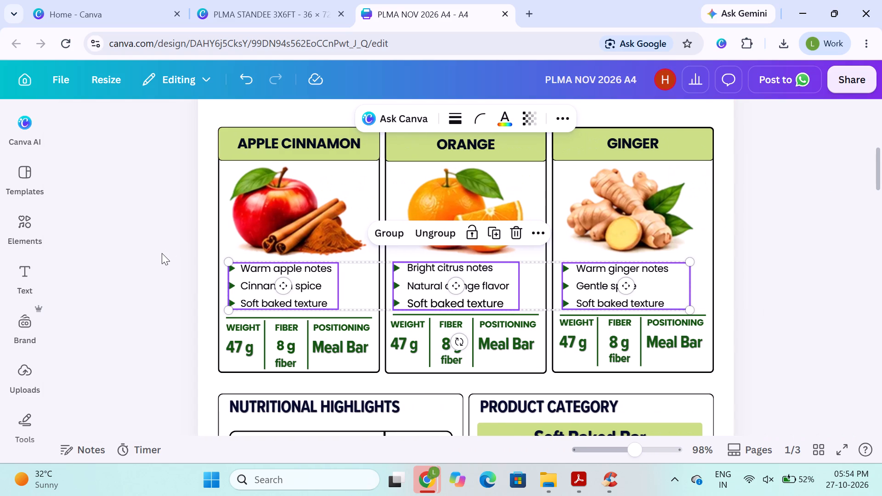
# Nudge the three cards' grouped bullet lists down together by one small increment, keeping them level with each other.
pyautogui.press('Down')
pyautogui.press('Down')
pyautogui.click(162, 253)
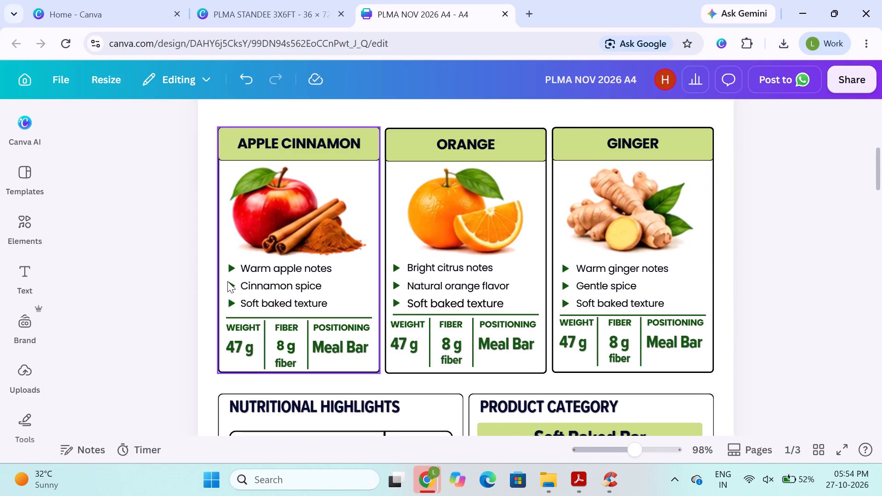
pyautogui.click(254, 280)
pyautogui.press('Down')
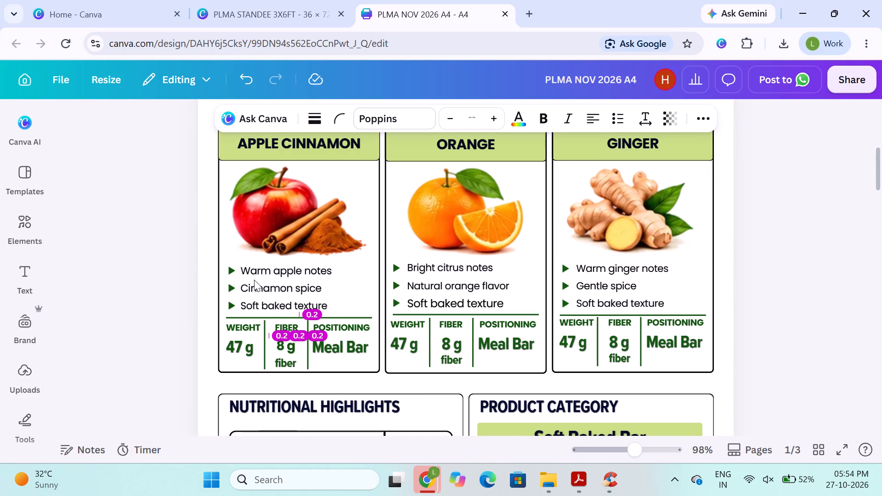
pyautogui.press('Up')
pyautogui.keyDown('shift'); pyautogui.click(429, 265); pyautogui.keyUp('shift')
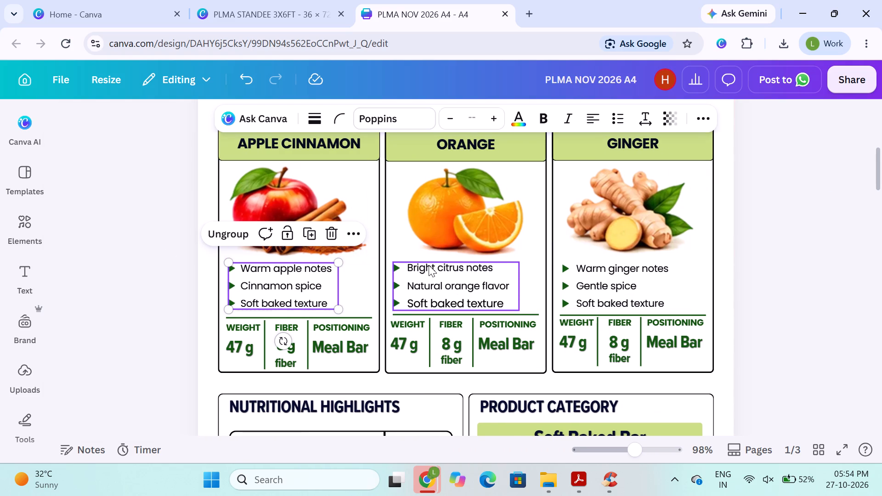
pyautogui.keyDown('shift'); pyautogui.click(577, 283); pyautogui.keyUp('shift')
pyautogui.press('Down')
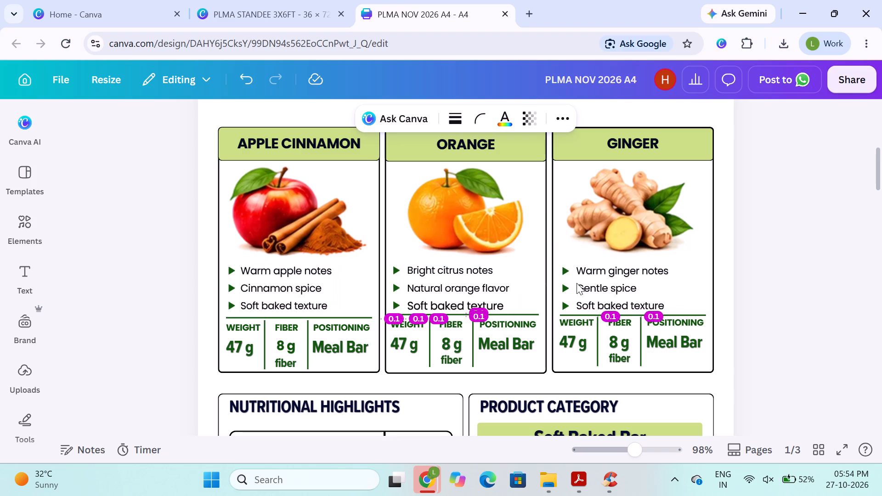
pyautogui.press('Up')
pyautogui.press('Down')
# Crop the bottom edges of the apple, orange and ginger pictures slightly upward, so their frames clear the bullet lists.
pyautogui.click(260, 242)
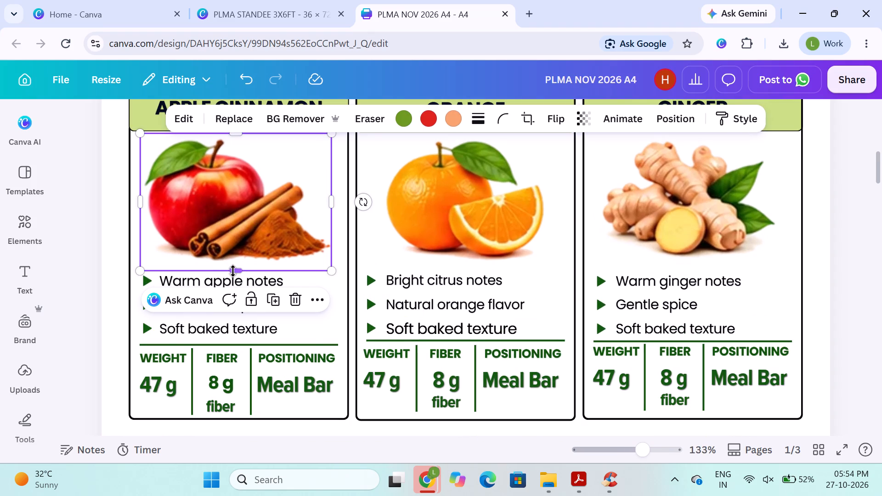
pyautogui.moveTo(233, 271); pyautogui.dragTo(232, 264)
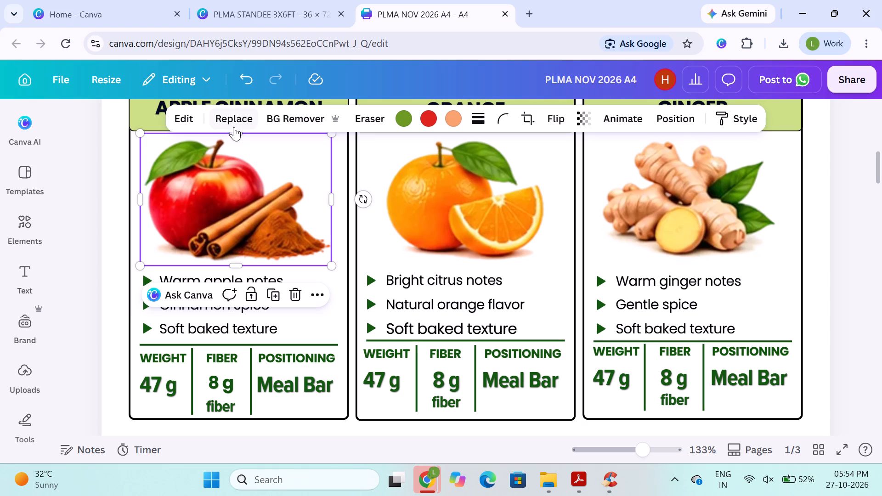
pyautogui.scroll(1, 235, 131)
pyautogui.click(445, 242)
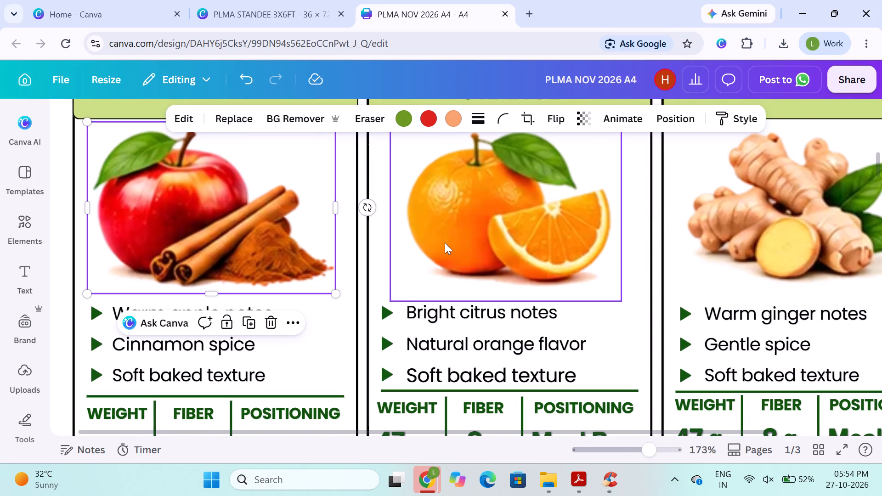
pyautogui.moveTo(510, 299); pyautogui.dragTo(507, 292)
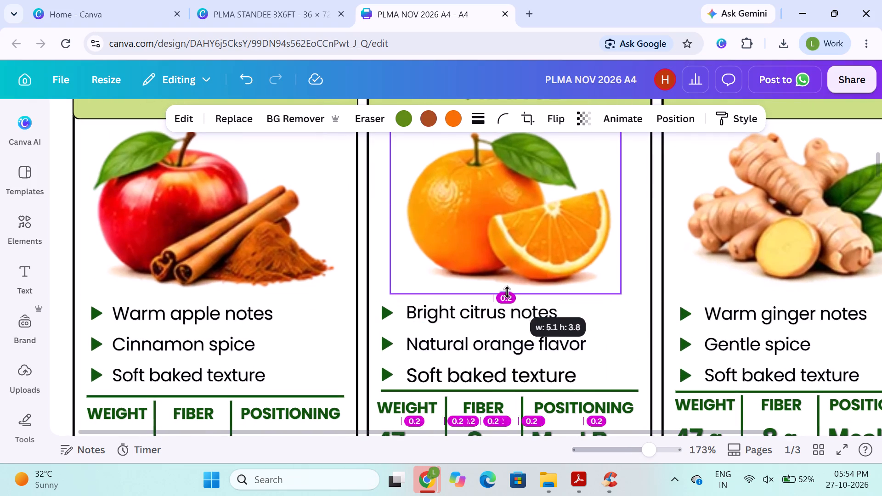
pyautogui.moveTo(507, 292); pyautogui.dragTo(506, 289)
pyautogui.click(718, 254)
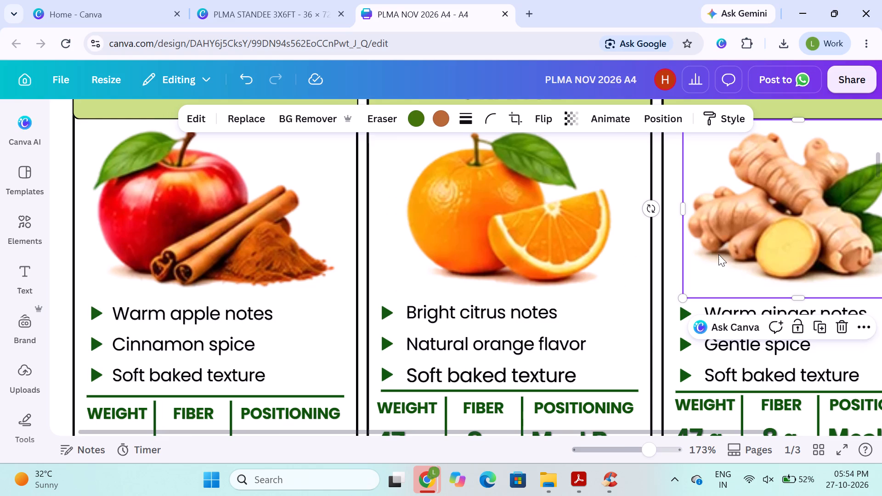
pyautogui.hscroll(-1, 718, 254)
pyautogui.moveTo(704, 297); pyautogui.dragTo(701, 282)
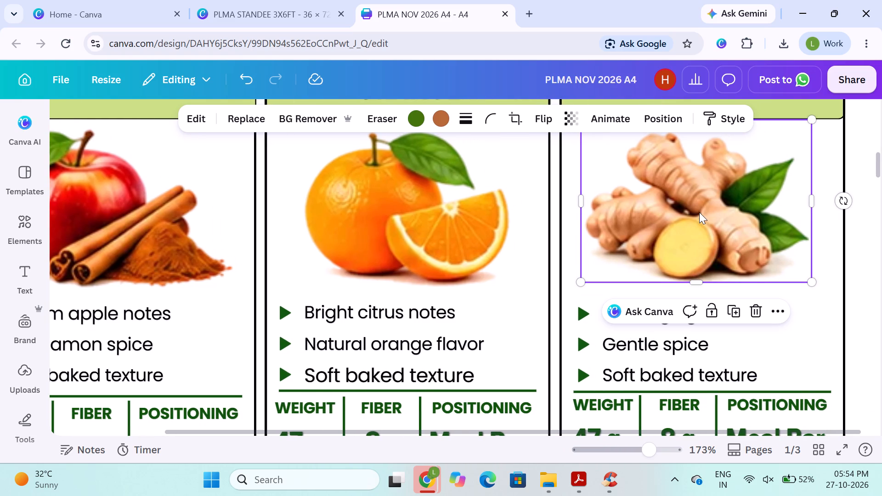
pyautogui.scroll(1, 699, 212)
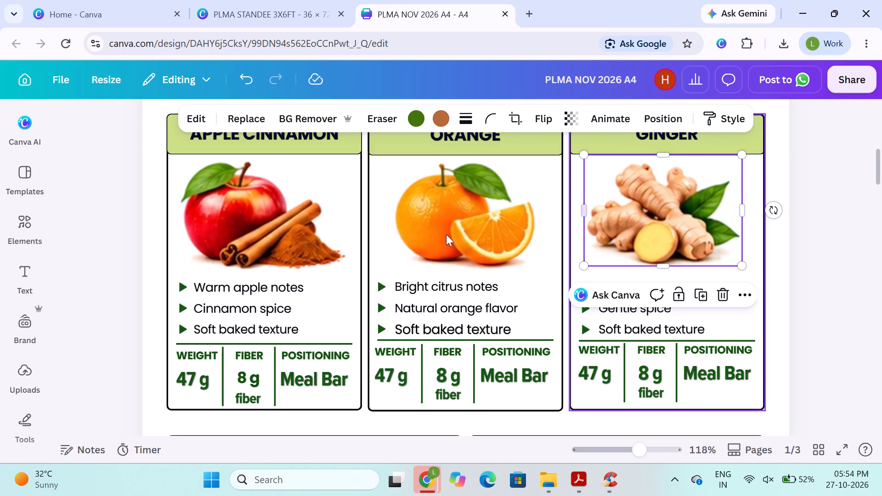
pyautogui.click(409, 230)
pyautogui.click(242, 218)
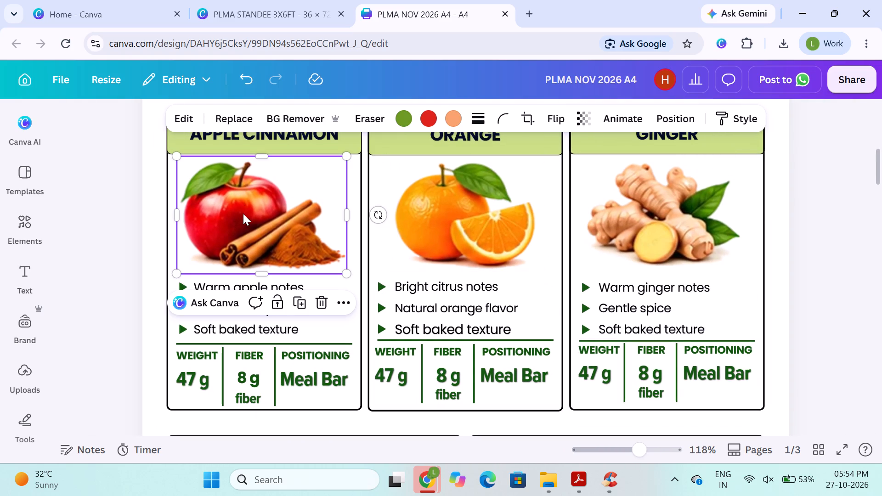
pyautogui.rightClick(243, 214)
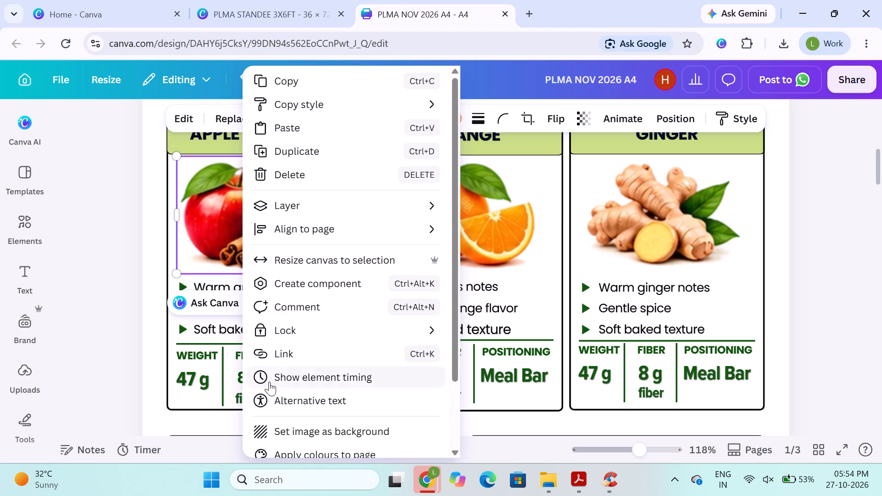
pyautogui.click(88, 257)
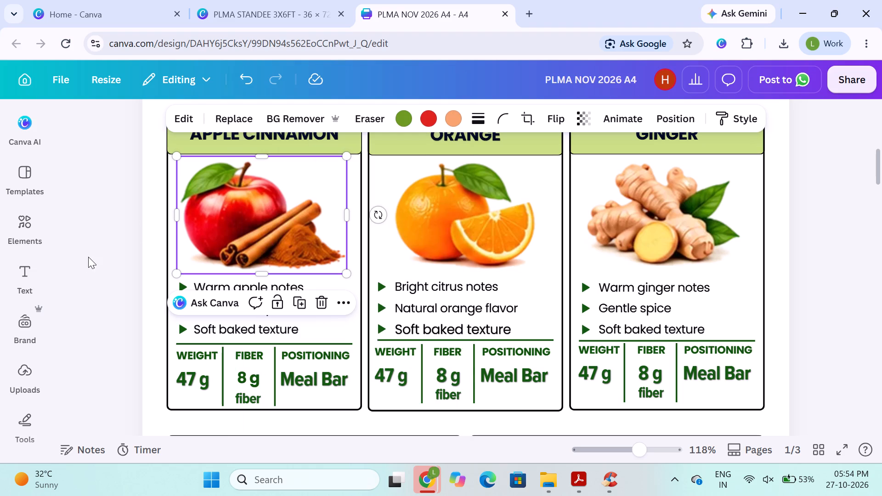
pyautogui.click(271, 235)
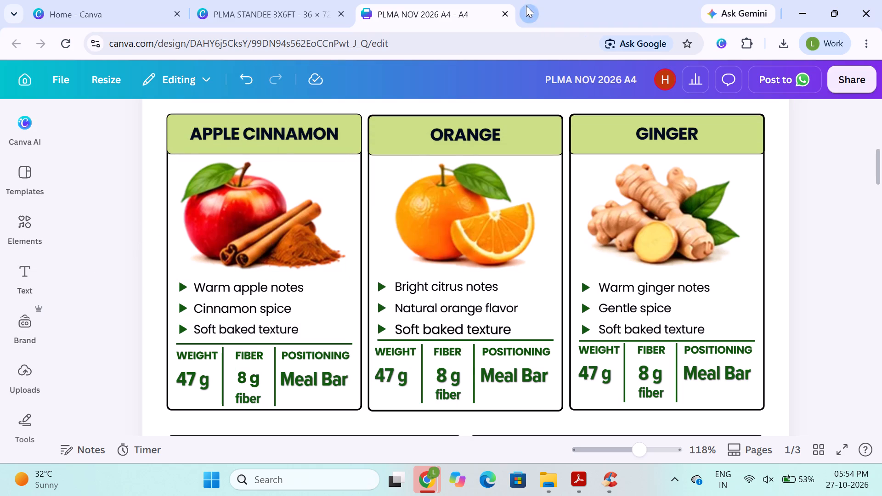
pyautogui.click(526, 6)
pyautogui.click(301, 290)
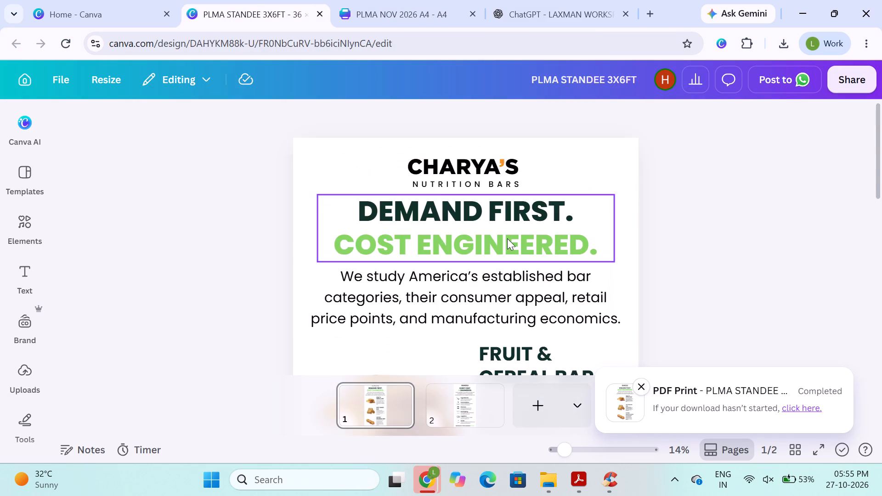
pyautogui.hscroll(-2, 605, 261)
pyautogui.scroll(-1, 588, 278)
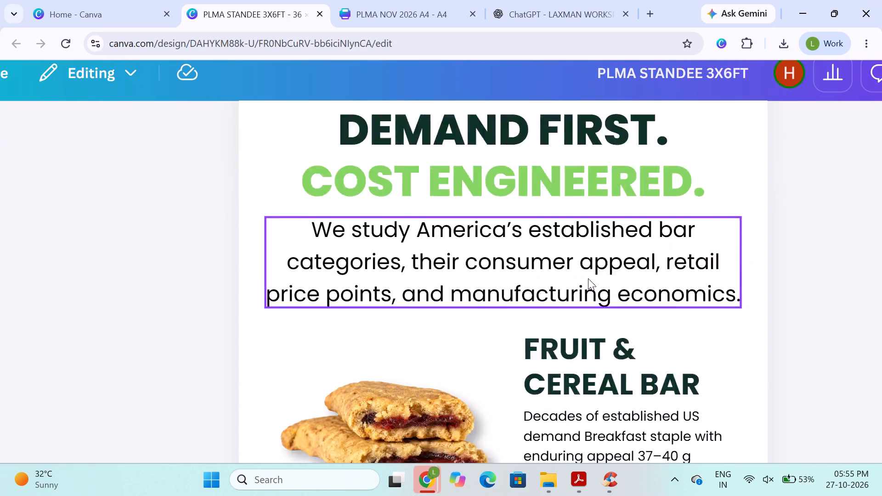
pyautogui.scroll(-2, 588, 278)
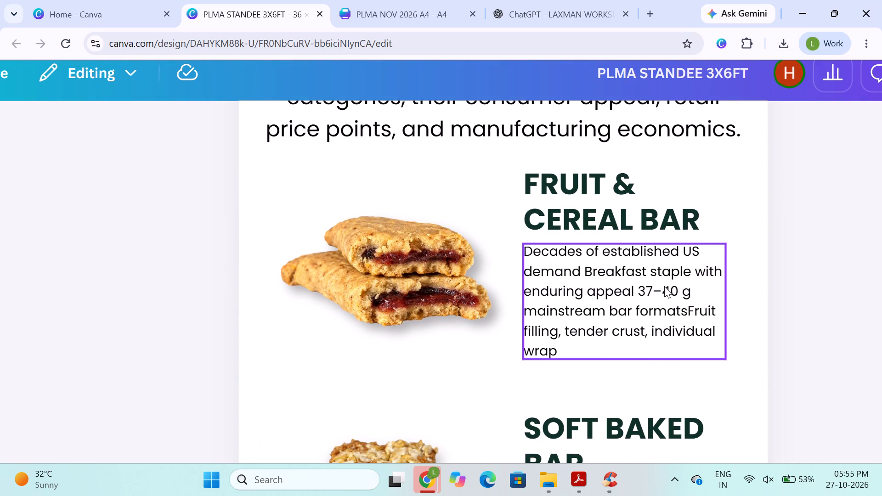
pyautogui.click(660, 287)
pyautogui.click(659, 295)
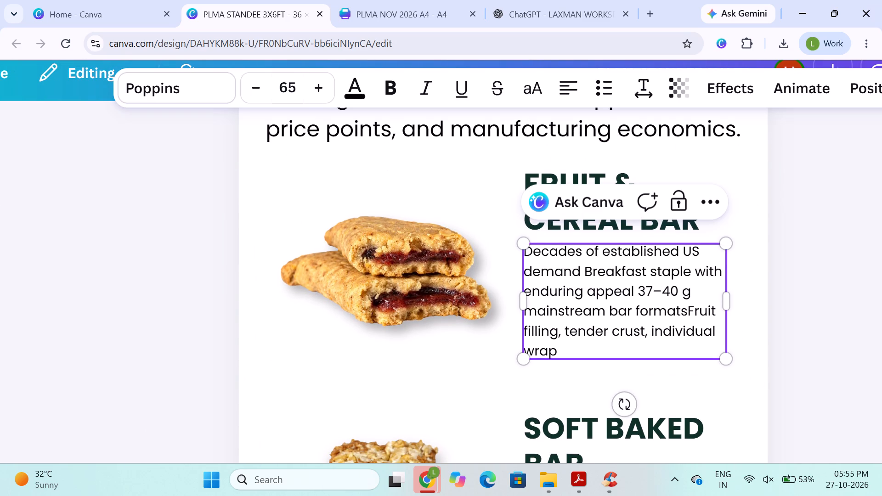
pyautogui.press('BackSpace')
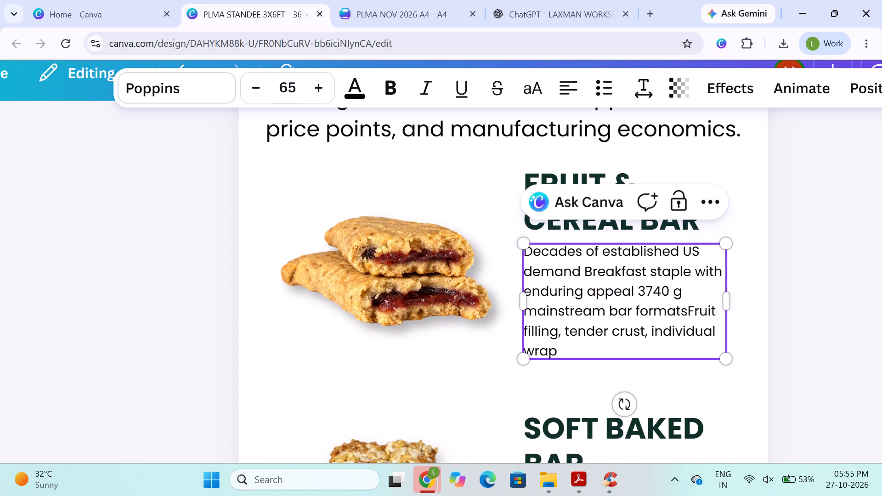
pyautogui.press('-')
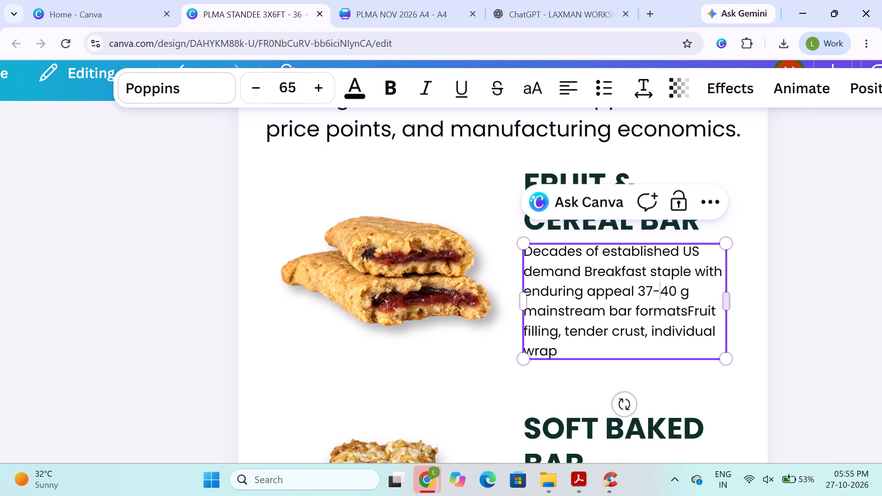
# Insert a space between "formats" and "Fruit" in the Fruit & Cereal Bar description.
pyautogui.click(684, 315)
pyautogui.click(689, 313)
pyautogui.press('space')
pyautogui.click(773, 308)
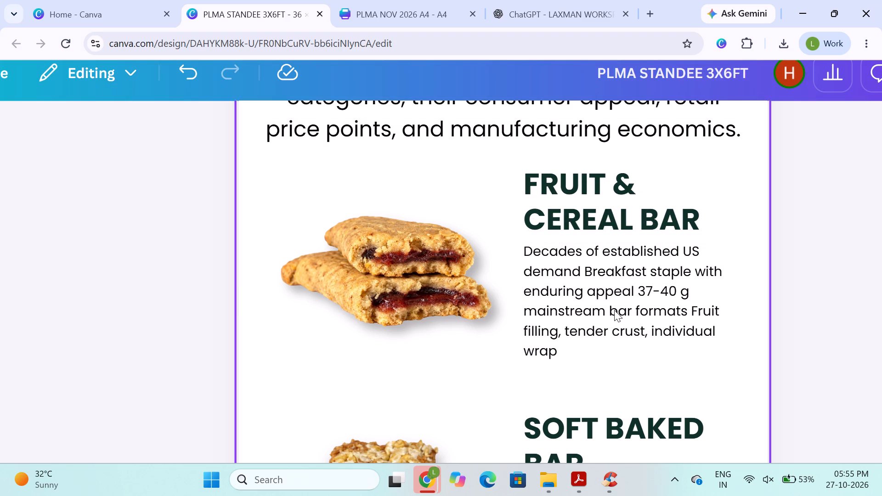
# Add a period after "mainstream bar formats" in the Fruit & Cereal Bar description, keeping a single space before "Fruit".
pyautogui.tripleClick(701, 309)
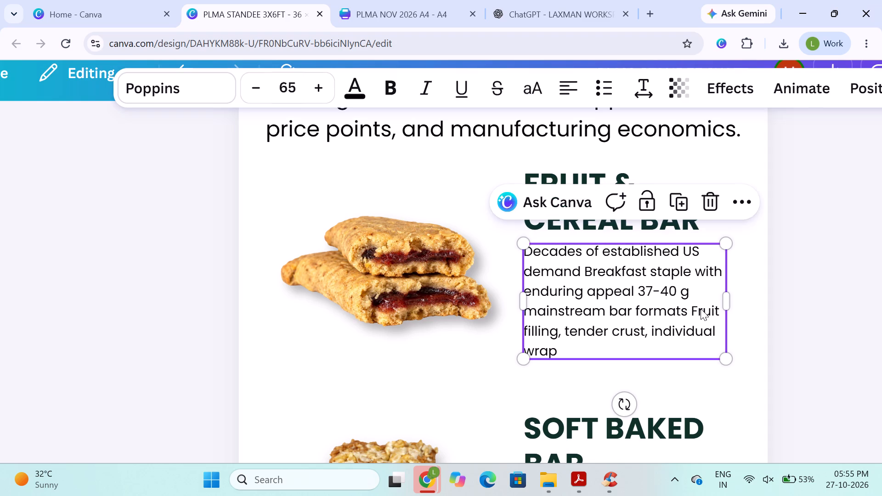
pyautogui.click(701, 309)
pyautogui.click(701, 309)
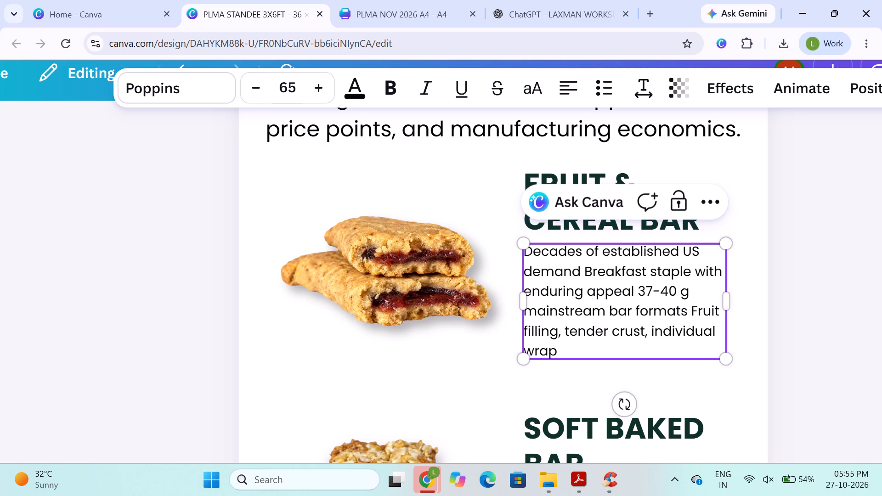
pyautogui.press('Left')
pyautogui.press('Left')
pyautogui.press('Left')
pyautogui.press('.')
pyautogui.press('Right')
pyautogui.press('BackSpace')
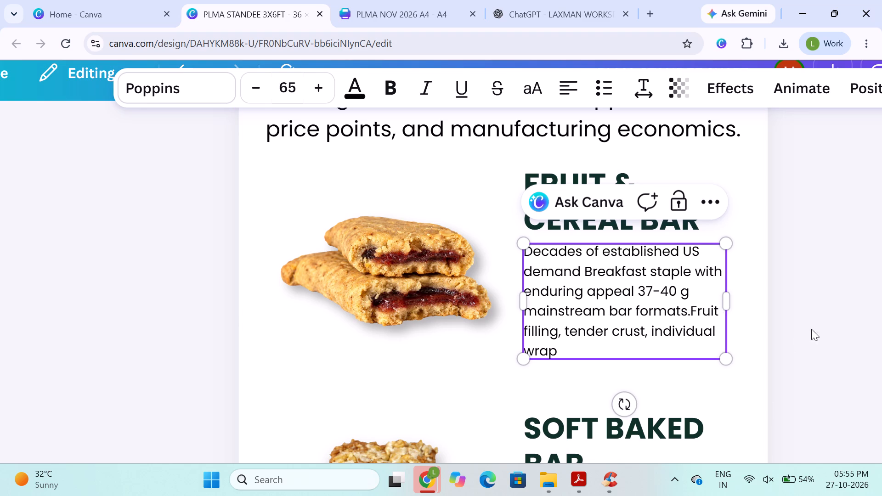
pyautogui.click(808, 326)
pyautogui.doubleClick(692, 313)
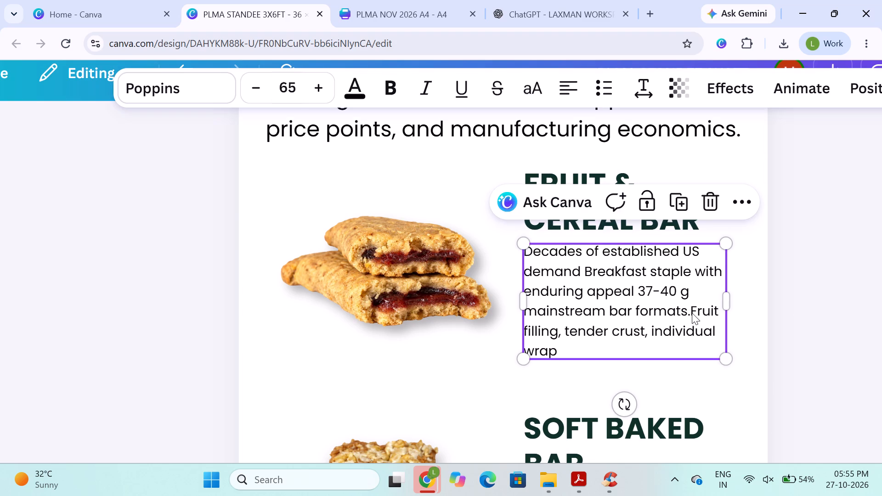
pyautogui.click(692, 313)
pyautogui.click(692, 313)
pyautogui.press('space')
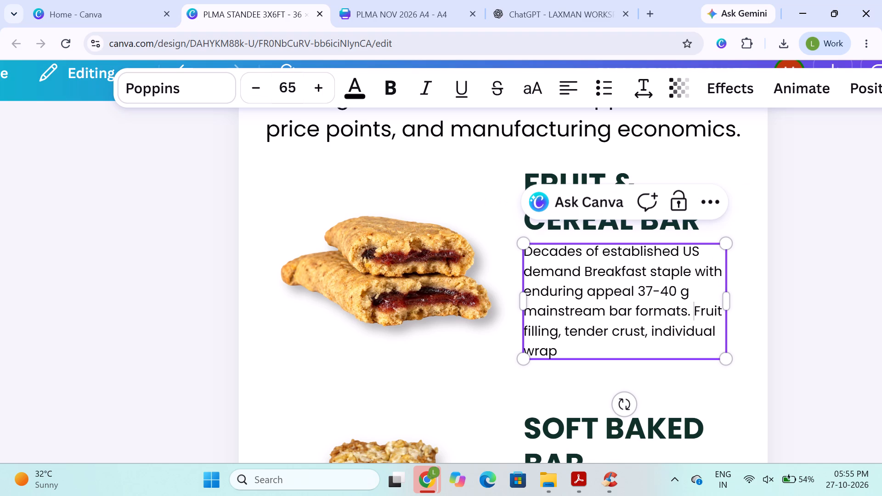
pyautogui.click(817, 303)
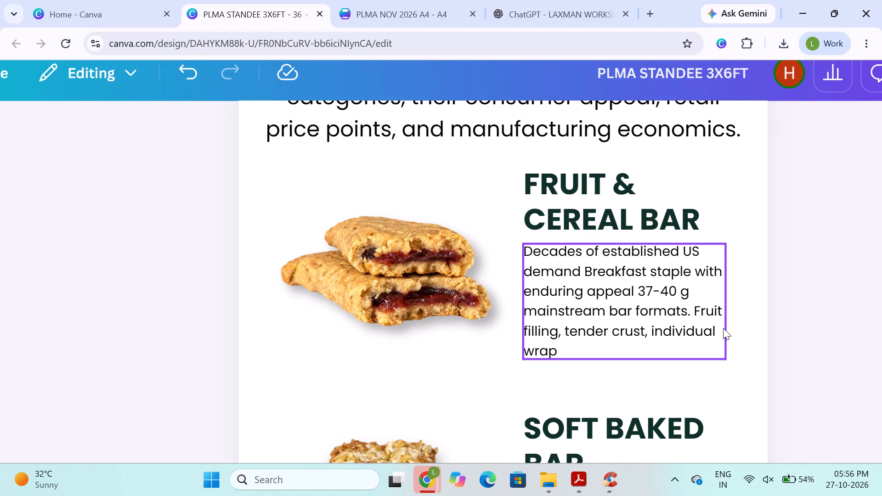
# Replace the comma after "tender crust" in the Fruit & Cereal Bar description with "and", reading "tender crust and individual wrap".
pyautogui.scroll(-1, 723, 328)
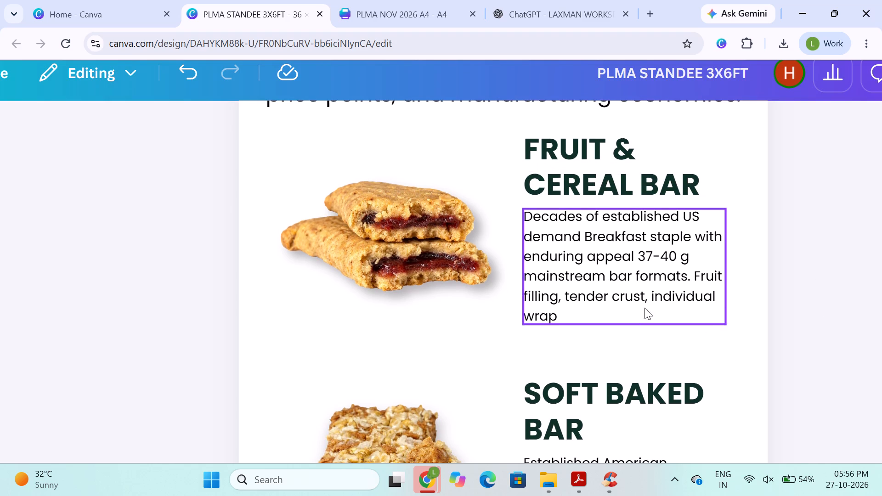
pyautogui.click(556, 318)
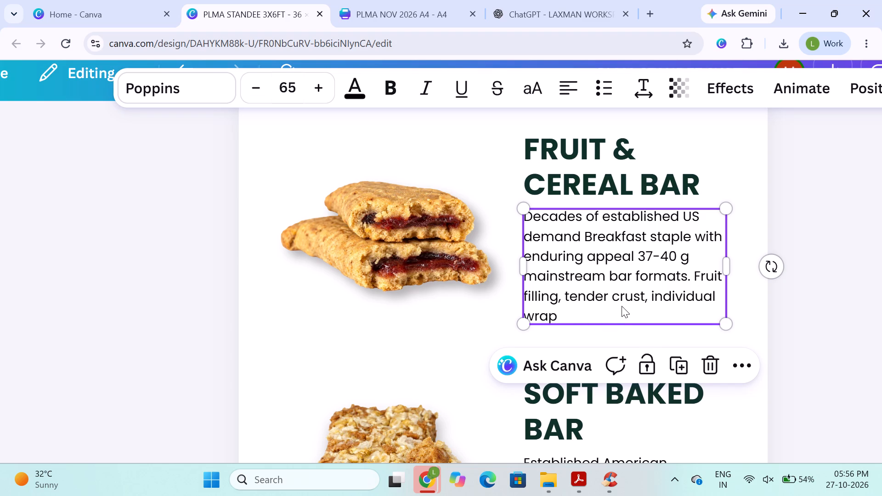
pyautogui.doubleClick(646, 300)
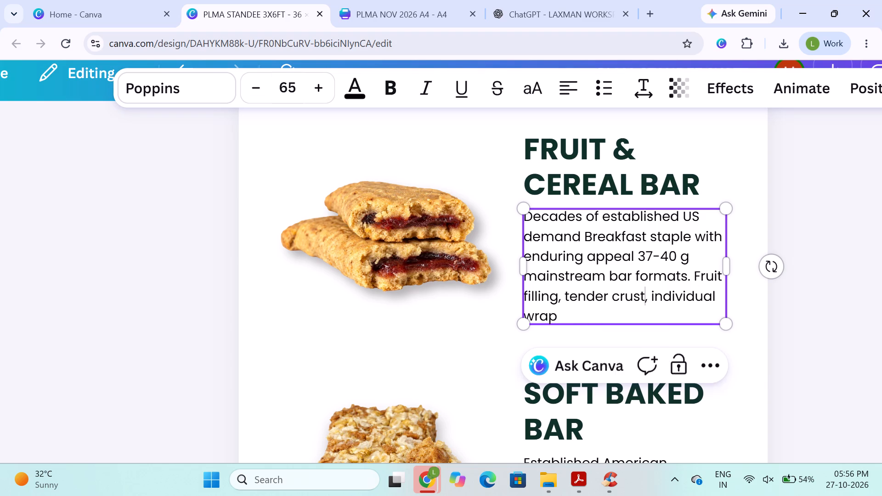
pyautogui.press('BackSpace')
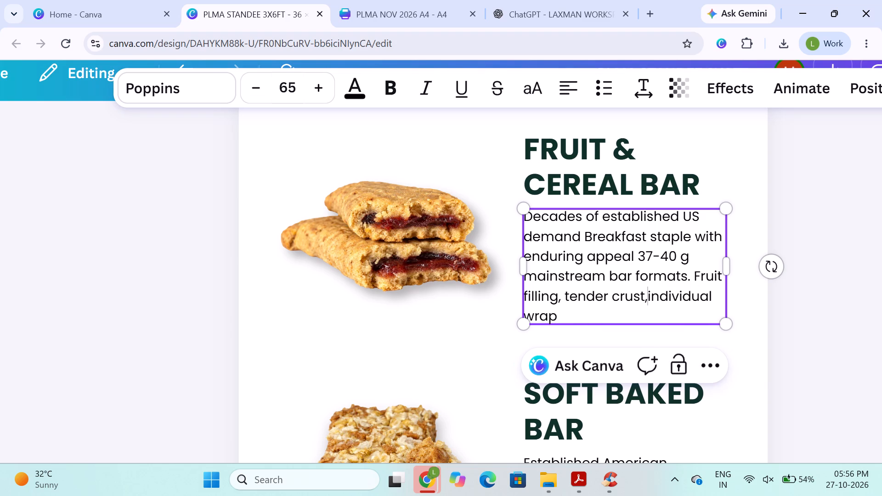
pyautogui.press('BackSpace')
pyautogui.press('space')
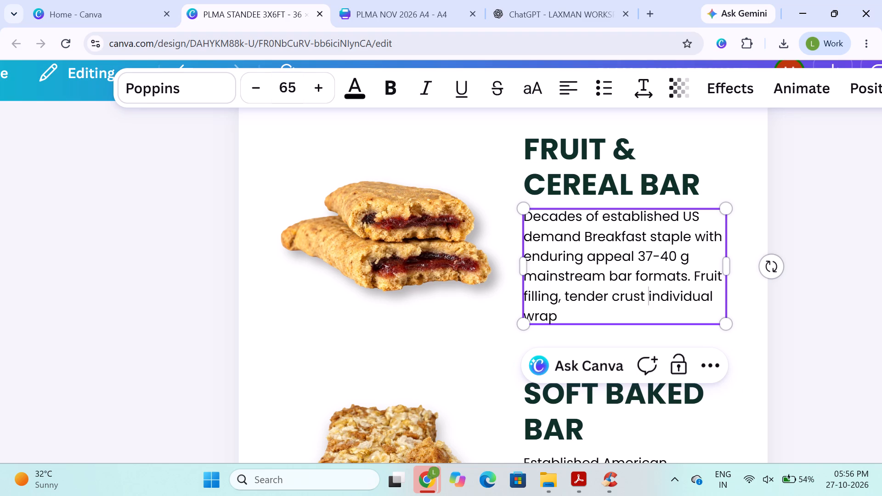
pyautogui.write('anf')
pyautogui.press('BackSpace')
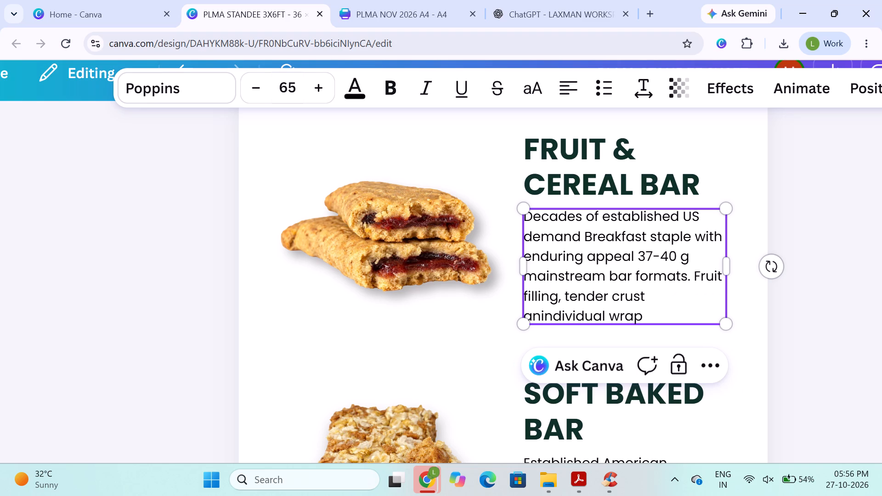
pyautogui.press('d')
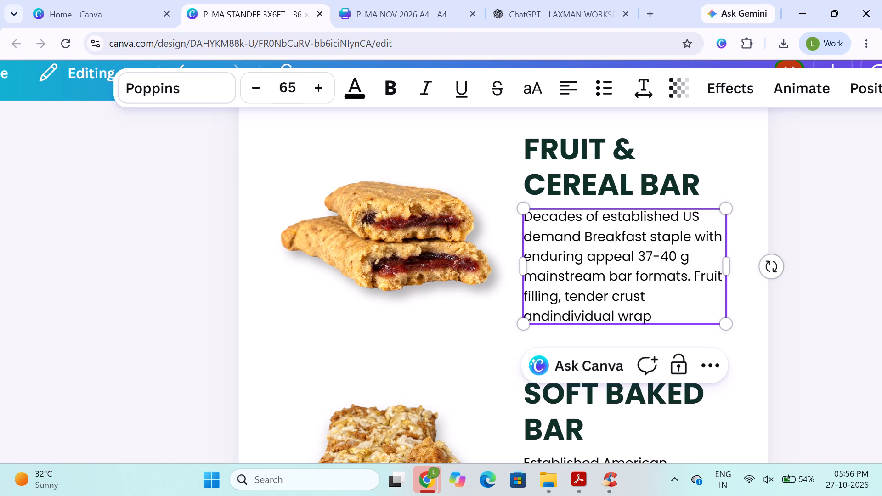
pyautogui.press('space')
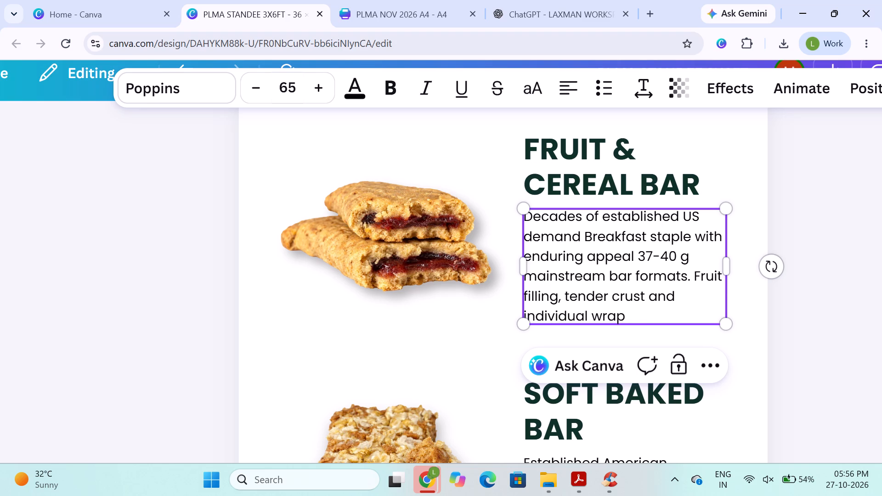
# Widen the Fruit & Cereal Bar description box to a width of about 15, fitting "individual" on the "tender crust and" line.
pyautogui.click(726, 264)
pyautogui.moveTo(727, 266); pyautogui.dragTo(744, 265)
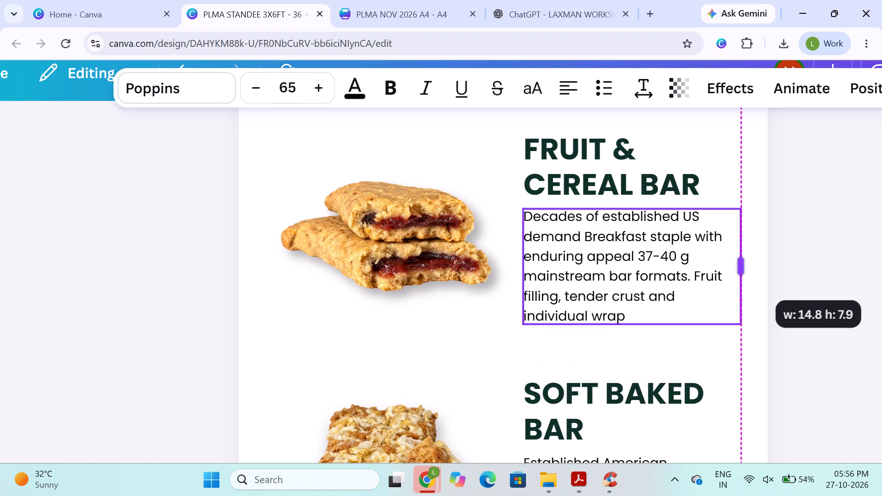
pyautogui.moveTo(744, 265); pyautogui.dragTo(748, 265)
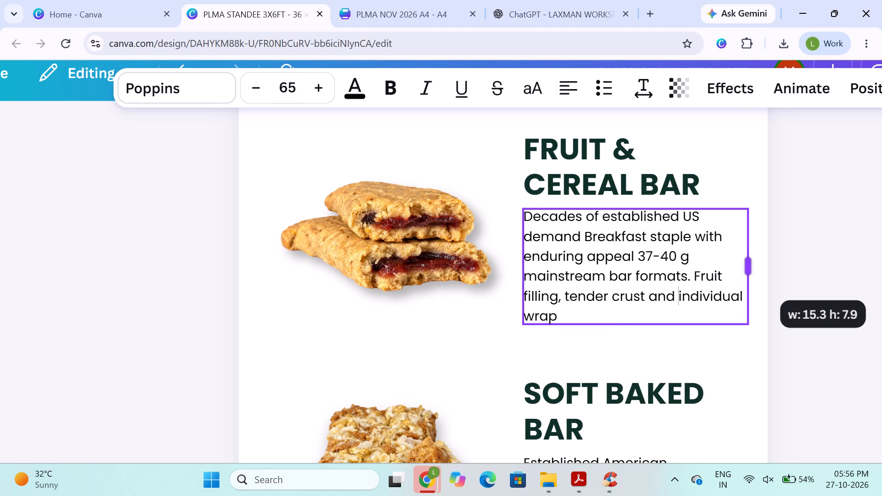
pyautogui.moveTo(748, 265); pyautogui.dragTo(746, 265)
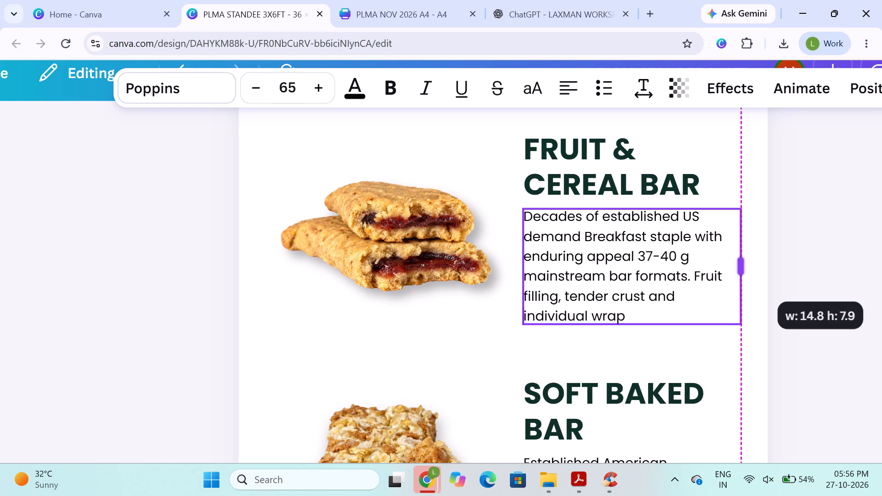
pyautogui.moveTo(746, 265); pyautogui.dragTo(747, 265)
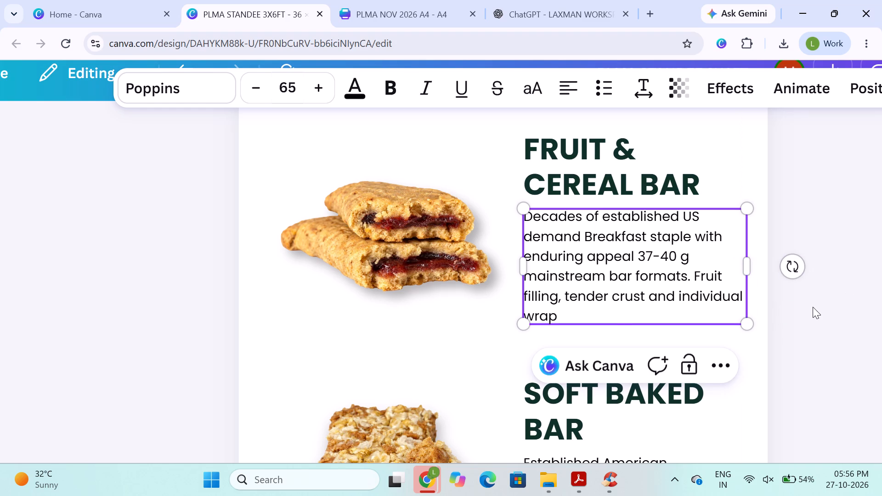
pyautogui.click(813, 307)
# Select the Fruit & Cereal Bar description text box on page 1.
pyautogui.scroll(-1, 813, 307)
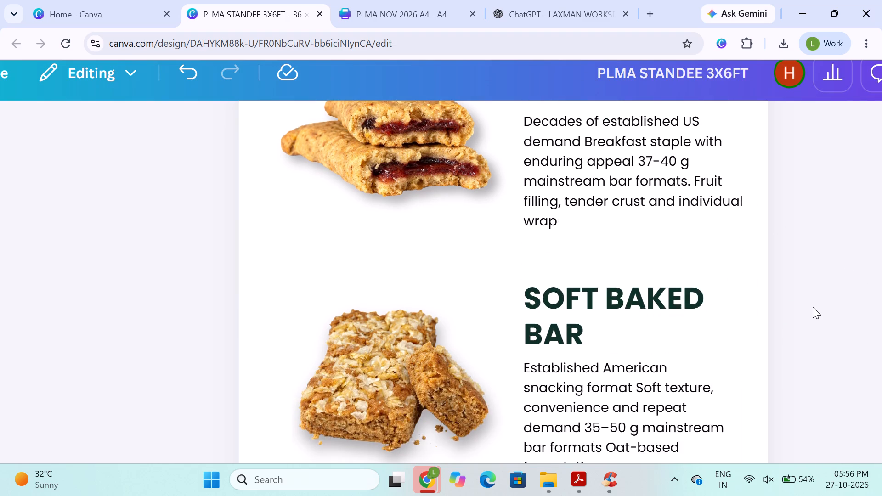
pyautogui.scroll(1, 813, 307)
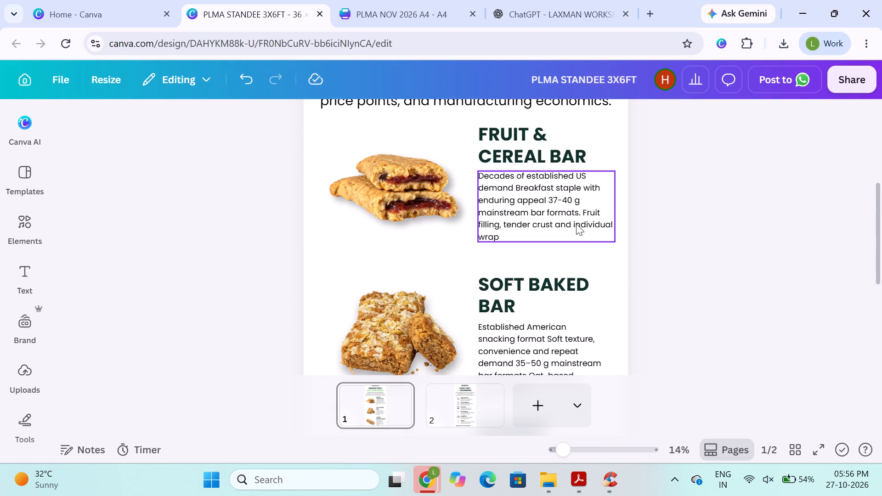
pyautogui.click(576, 224)
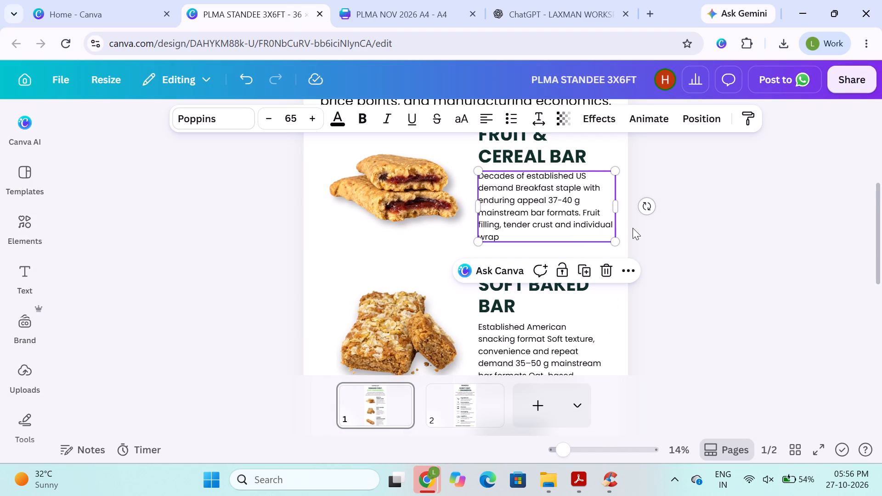
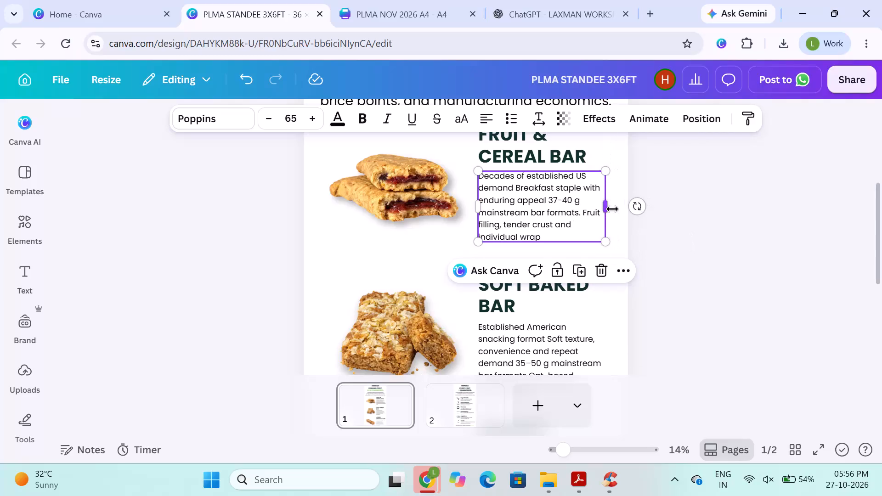
# Replace the dash in the Soft Baked Bar description's weight range with a plain hyphen, reading "35-50 g".
pyautogui.click(684, 229)
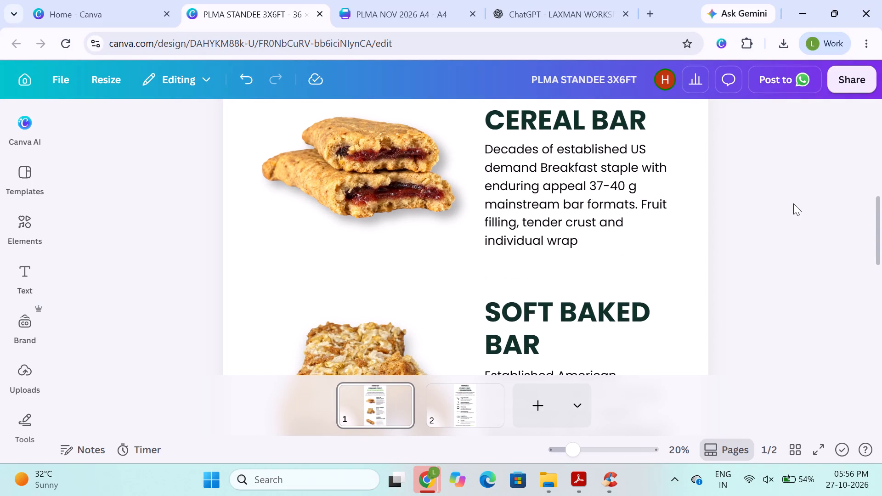
pyautogui.scroll(-2, 630, 320)
pyautogui.scroll(1, 630, 320)
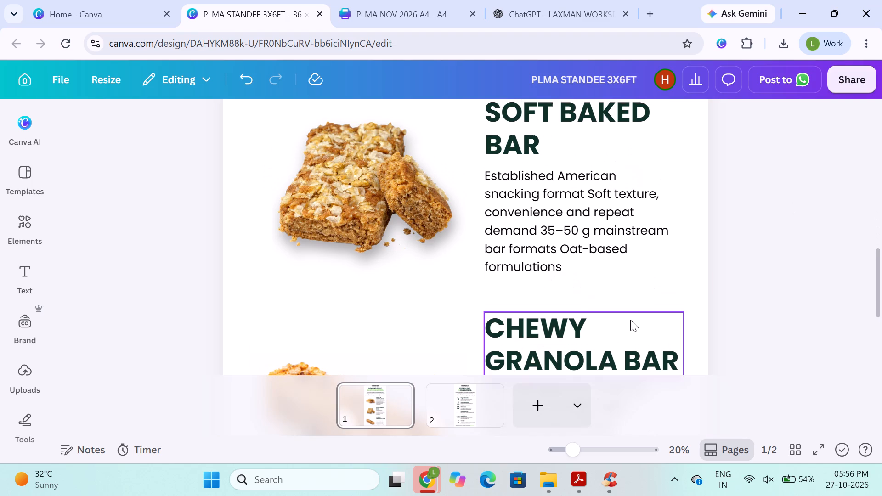
pyautogui.doubleClick(560, 226)
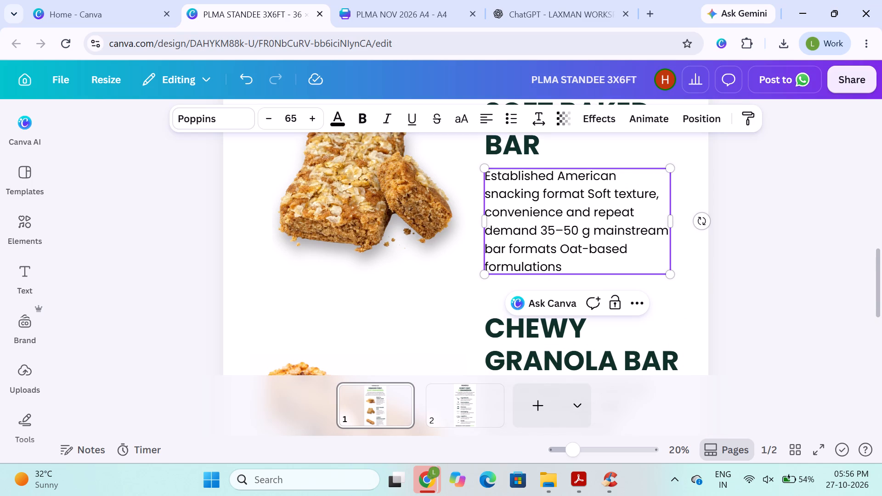
pyautogui.press('BackSpace')
pyautogui.press('-')
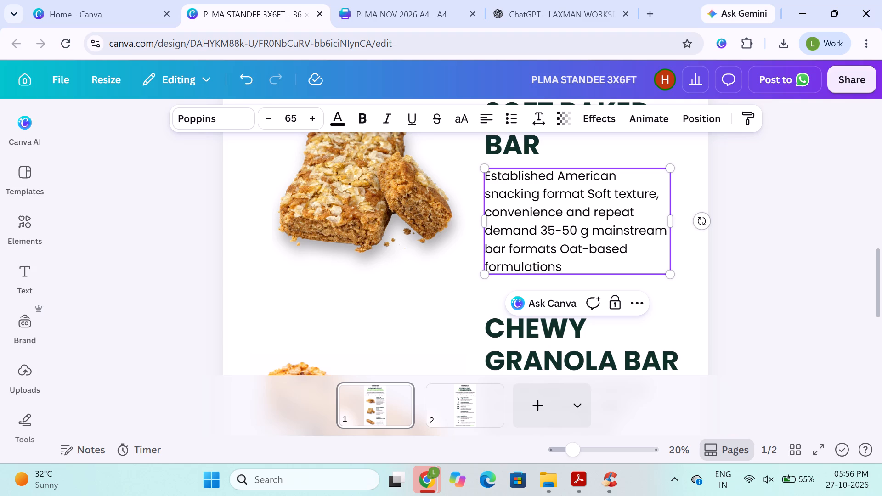
# Delete "Oat-based formulations" from the Soft Baked Bar description and end the text with a period after "bar formats".
pyautogui.click(510, 249)
pyautogui.moveTo(510, 249); pyautogui.dragTo(537, 266)
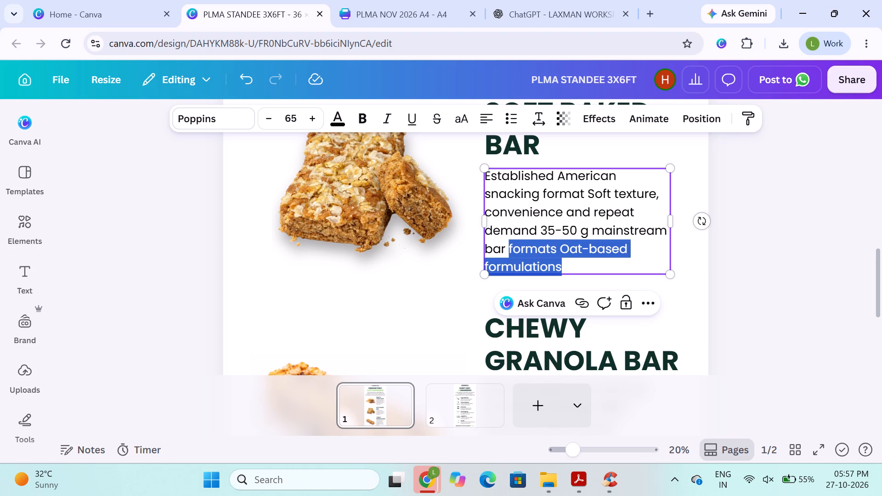
pyautogui.click(560, 253)
pyautogui.doubleClick(560, 253)
pyautogui.click(560, 253)
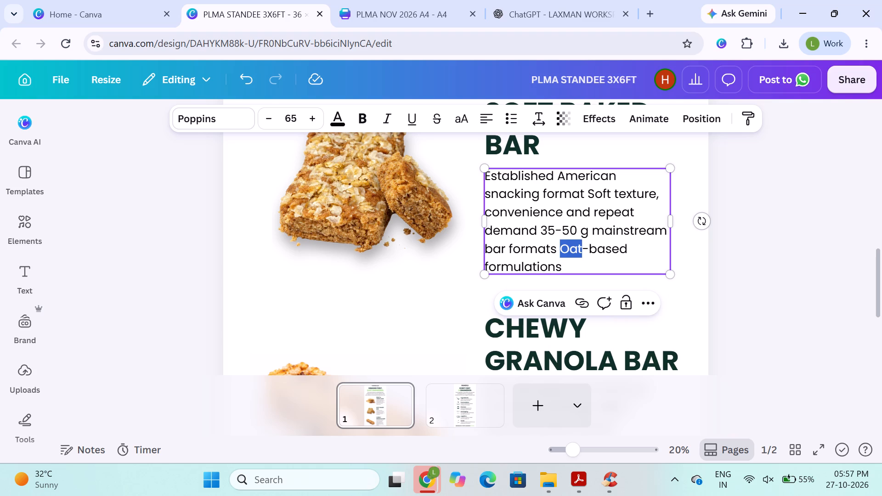
pyautogui.moveTo(561, 250); pyautogui.dragTo(562, 260)
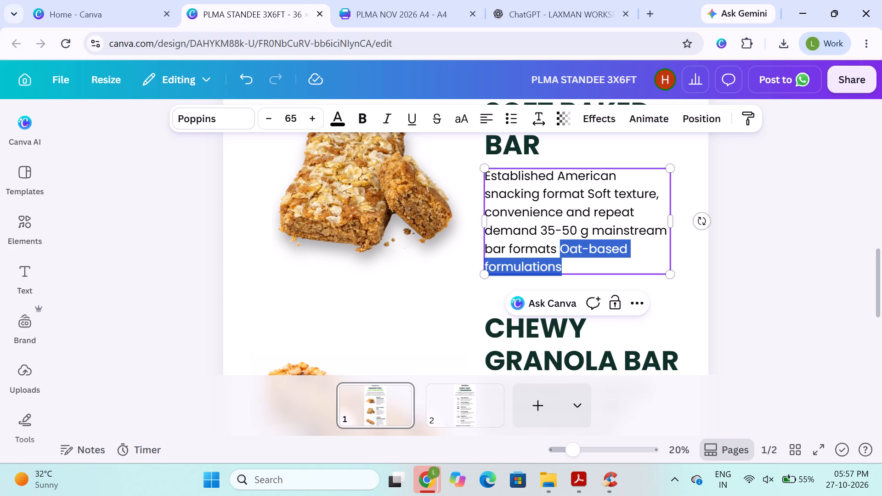
pyautogui.moveTo(562, 260); pyautogui.dragTo(562, 265)
pyautogui.press('BackSpace')
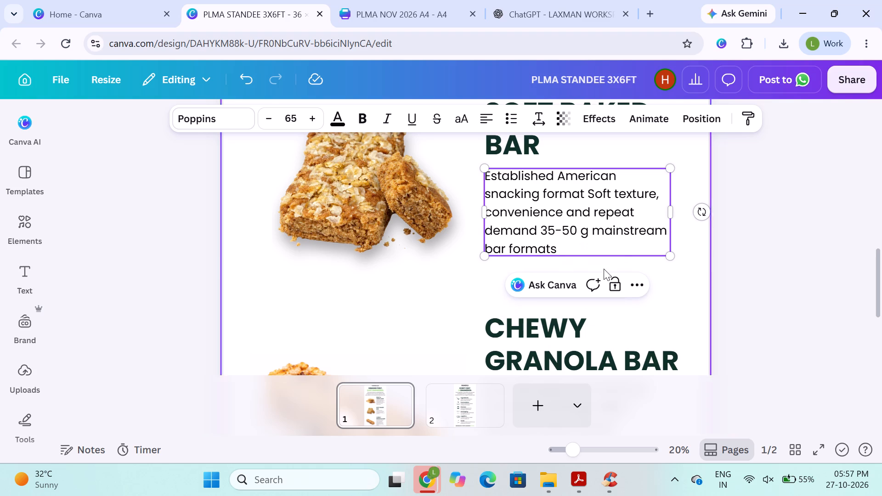
pyautogui.press('BackSpace')
pyautogui.press('.')
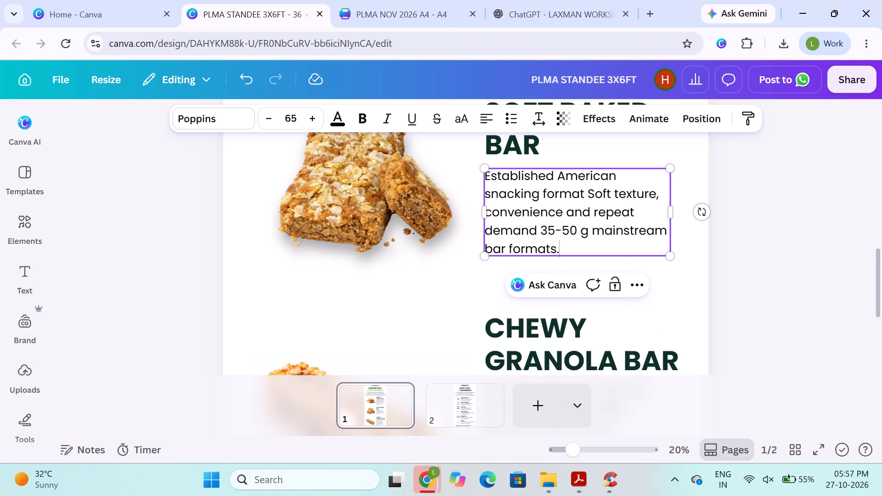
pyautogui.click(755, 256)
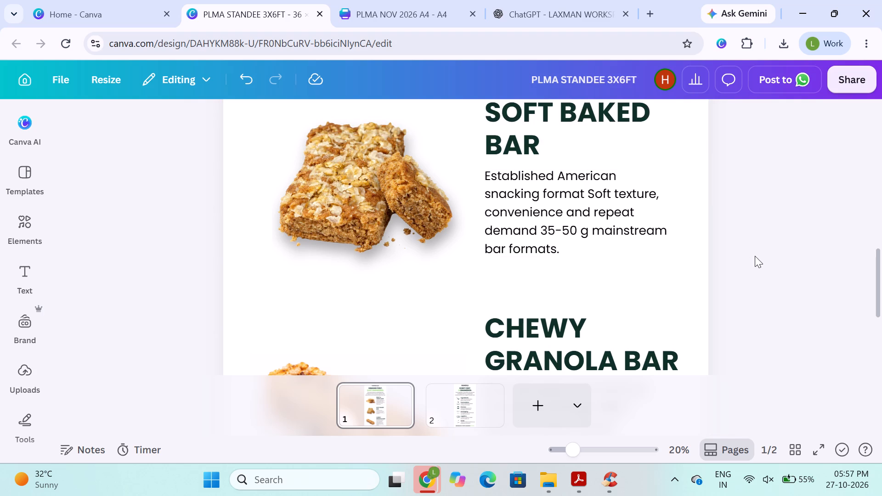
# Review the wording and punctuation of the page 1 product descriptions, comparing the Fruit & Cereal Bar and Soft Baked Bar texts.
pyautogui.scroll(-3, 755, 256)
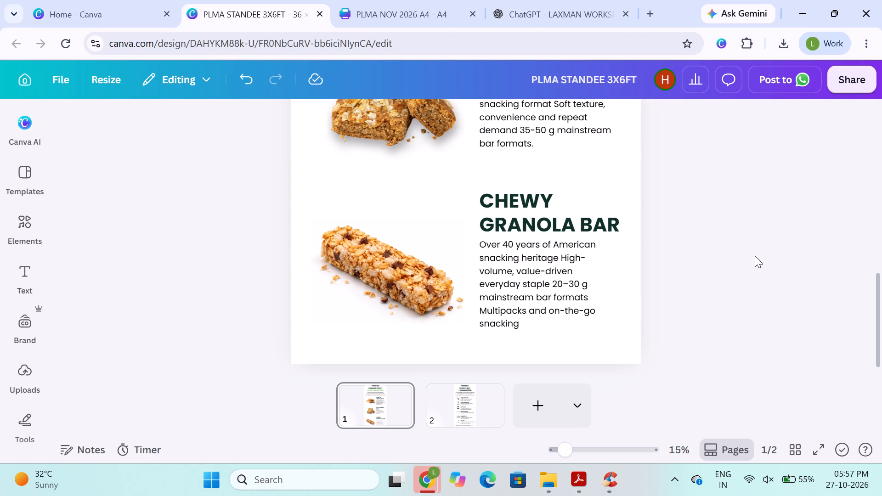
pyautogui.scroll(1, 714, 188)
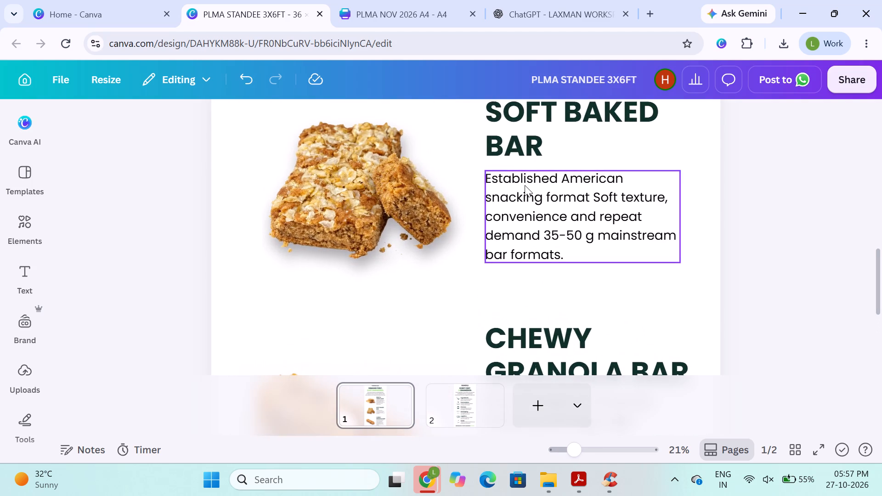
pyautogui.scroll(2, 525, 185)
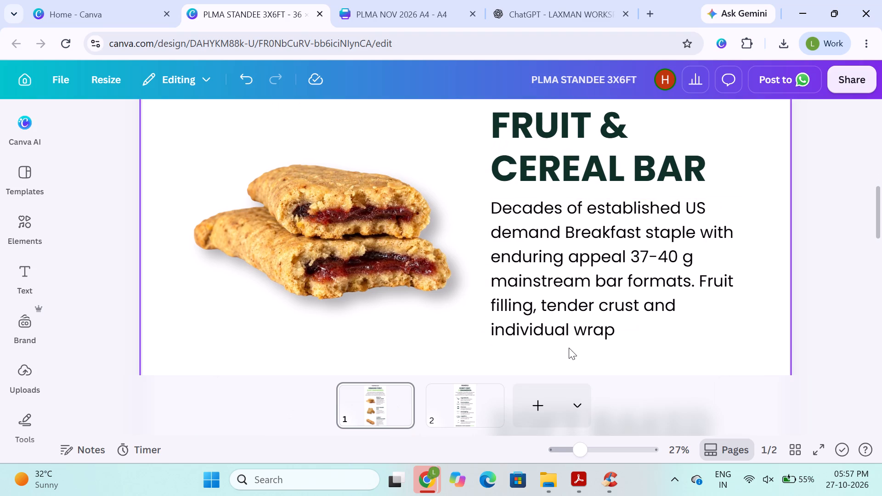
pyautogui.scroll(-3, 569, 348)
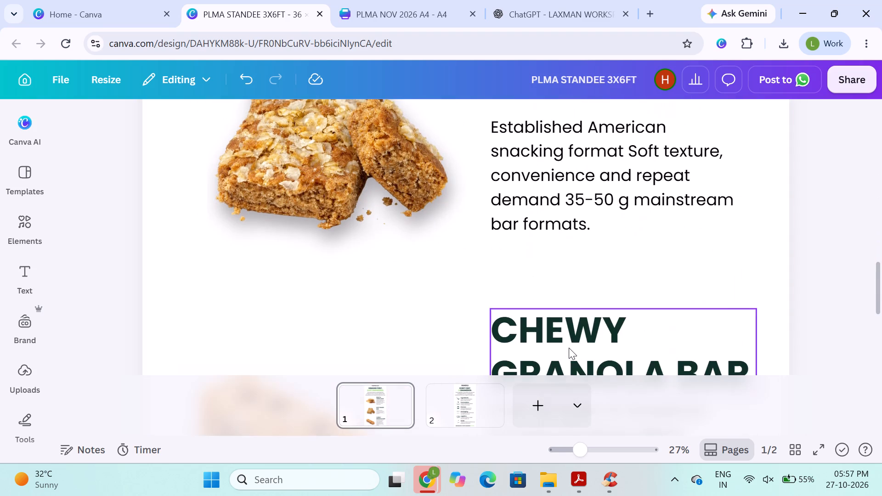
pyautogui.scroll(-1, 569, 348)
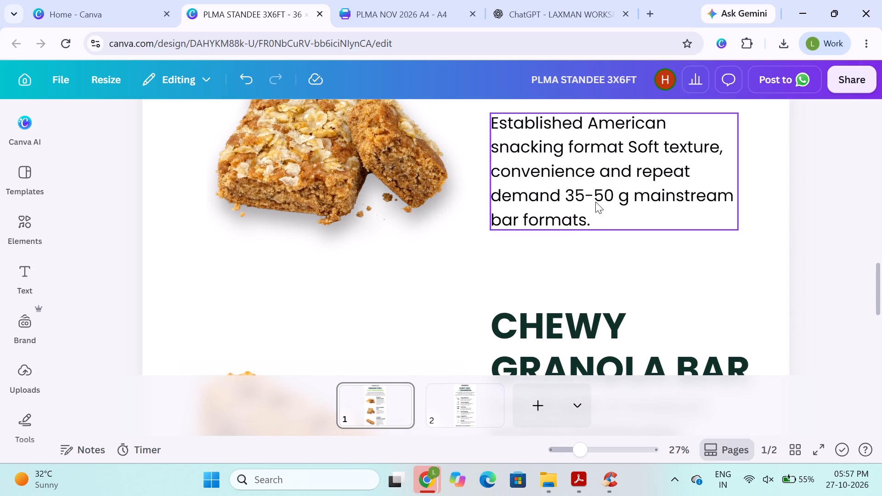
pyautogui.scroll(-1, 595, 222)
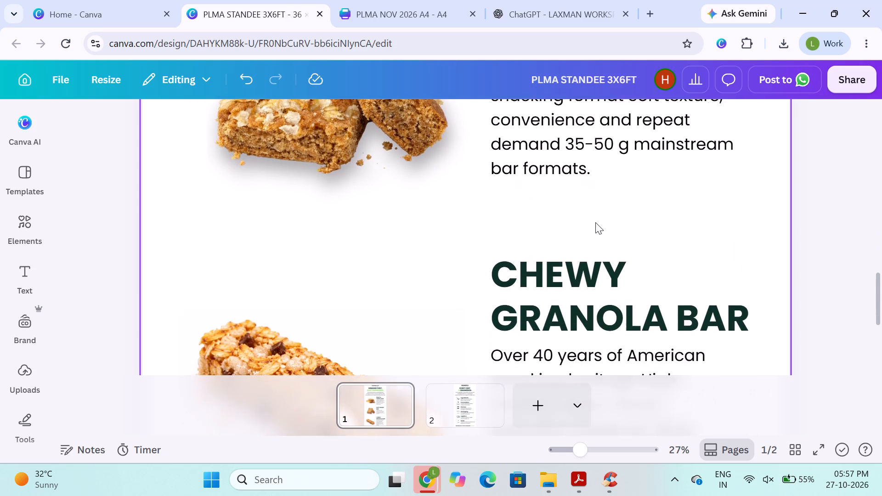
# Replace the hyphen in "value-driven" with a plain hyphen in the Chewy Granola Bar description.
pyautogui.scroll(-1, 595, 222)
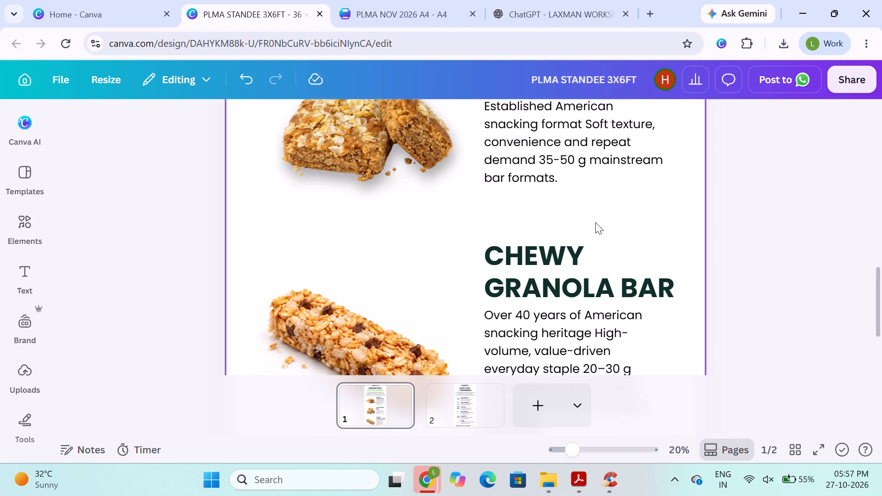
pyautogui.scroll(-1, 542, 278)
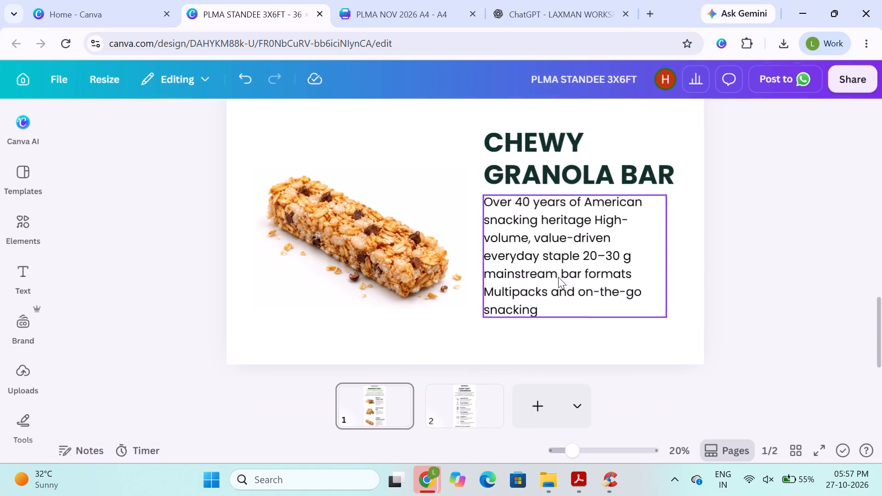
pyautogui.click(573, 231)
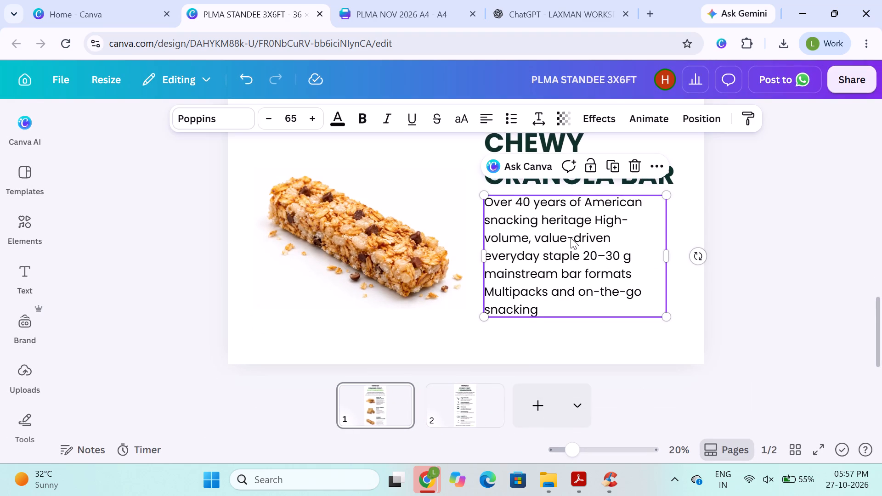
pyautogui.tripleClick(571, 237)
pyautogui.click(571, 237)
pyautogui.doubleClick(571, 237)
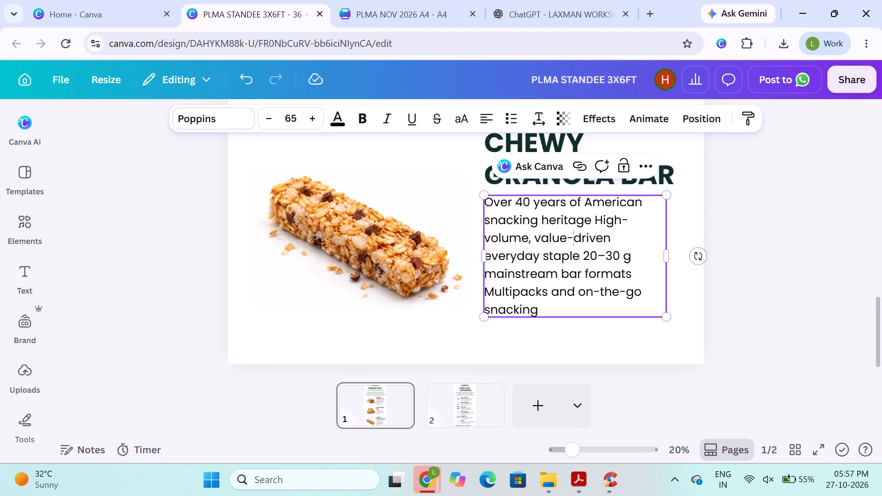
pyautogui.click(571, 237)
pyautogui.press('BackSpace')
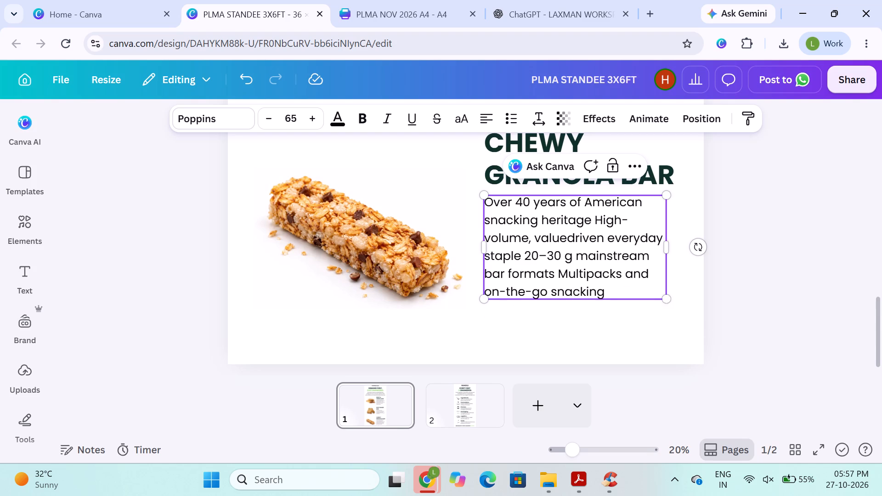
pyautogui.press('-')
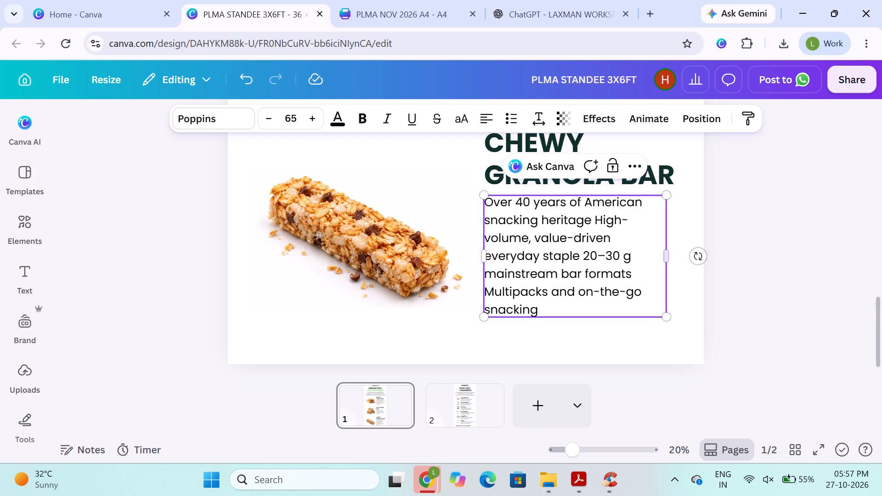
# Replace the dash in the Chewy Granola Bar description's weight range with a plain hyphen, reading "20-30 g".
pyautogui.click(610, 256)
pyautogui.press('Left')
pyautogui.press('BackSpace')
pyautogui.press('-')
pyautogui.click(756, 303)
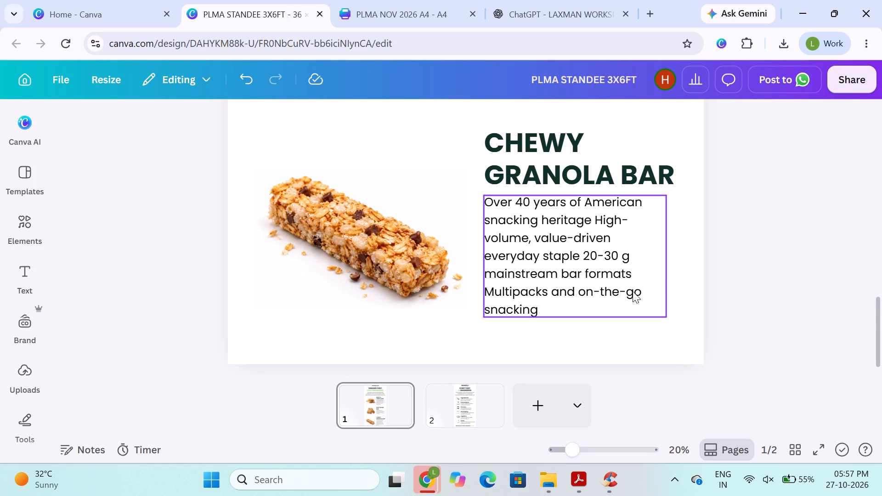
# Replace the hyphen in "High-volume" with a plain hyphen in the Chewy Granola Bar description.
pyautogui.doubleClick(626, 221)
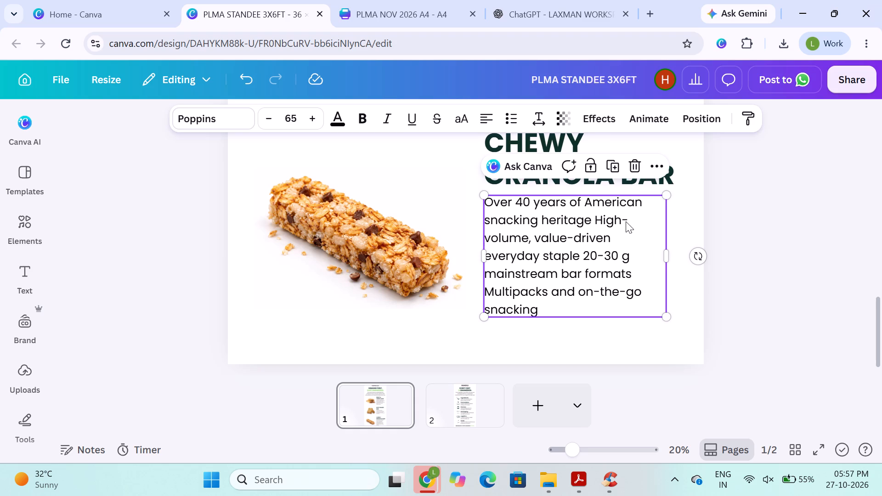
pyautogui.click(626, 221)
pyautogui.click(626, 221)
pyautogui.doubleClick(626, 221)
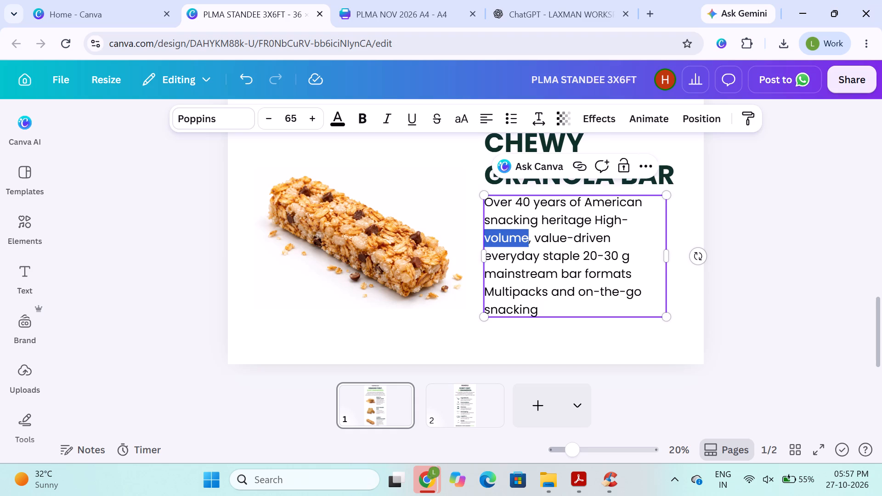
pyautogui.click(626, 221)
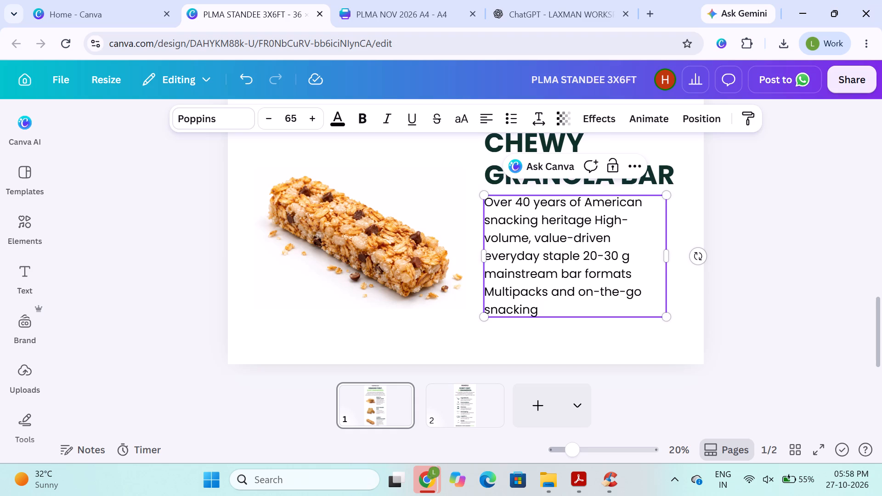
pyautogui.press('BackSpace')
pyautogui.press('-')
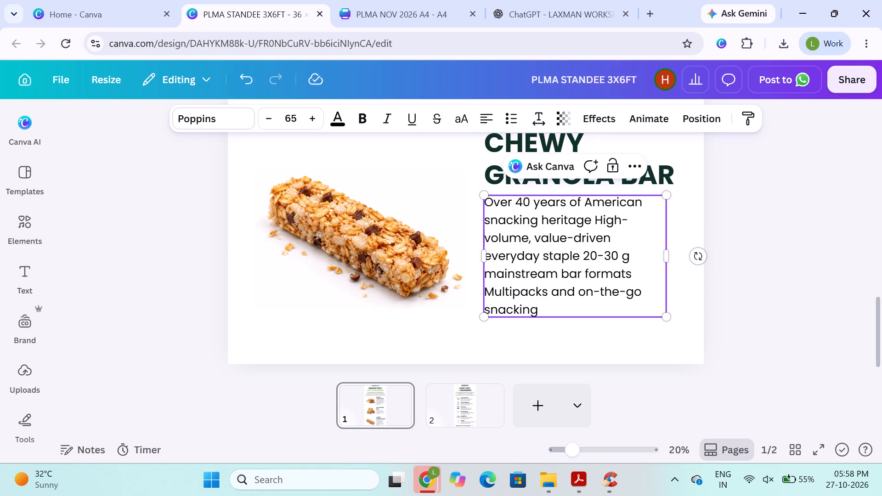
# Replace both hyphens in "on-the-go" with plain hyphens in the Chewy Granola Bar description.
pyautogui.click(624, 289)
pyautogui.press('BackSpace')
pyautogui.press('=')
pyautogui.press('BackSpace')
pyautogui.press('-')
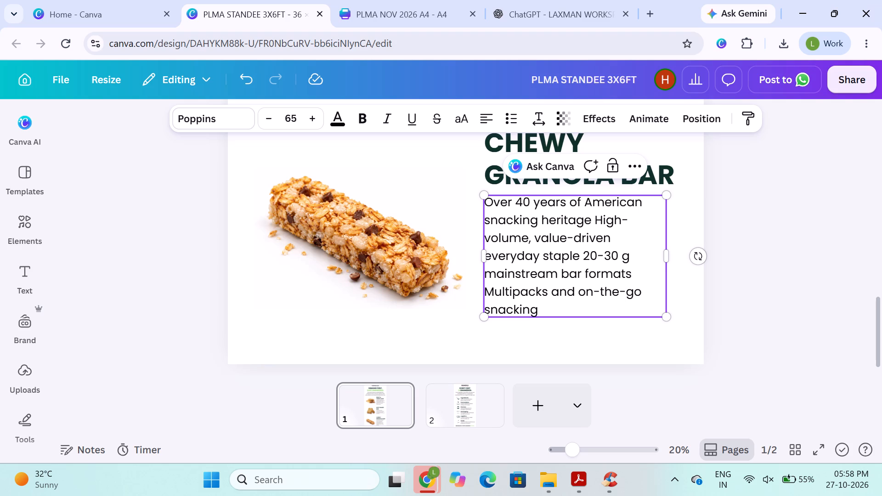
pyautogui.click(597, 291)
pyautogui.press('BackSpace')
pyautogui.press('-')
pyautogui.click(857, 355)
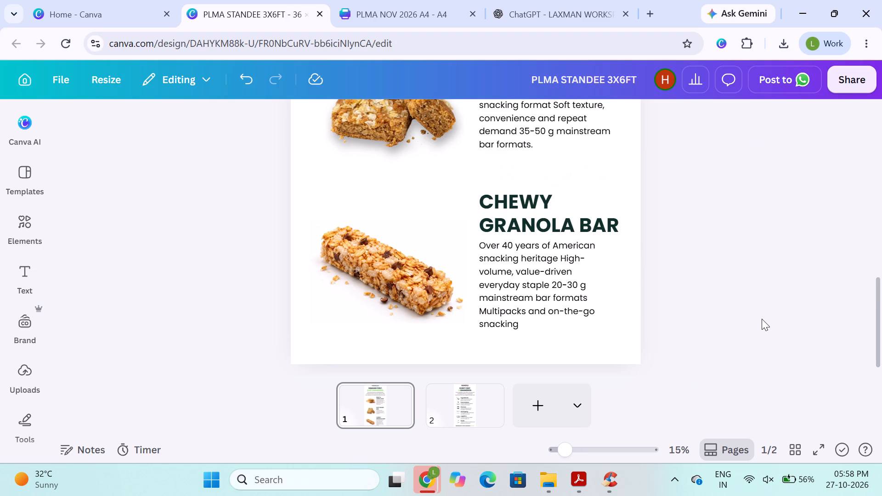
# Add a period after "snacking" at the end of the Chewy Granola Bar description.
pyautogui.click(523, 328)
pyautogui.click(523, 328)
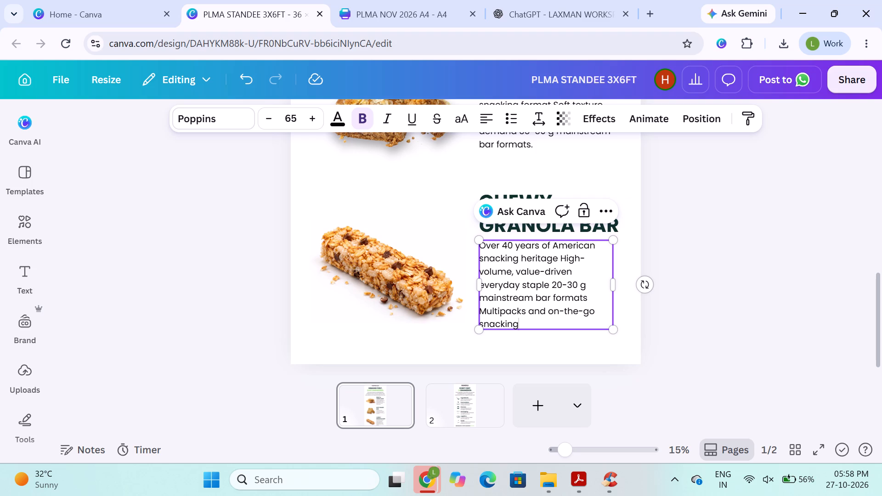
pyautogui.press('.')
# Add a period after "individual wrap" at the end of the Fruit & Cereal Bar description.
pyautogui.scroll(4, 523, 328)
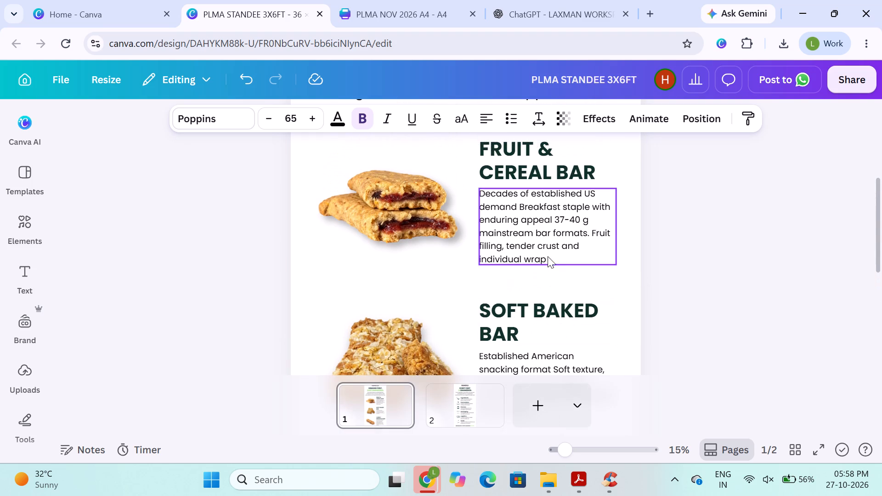
pyautogui.click(543, 264)
pyautogui.doubleClick(546, 259)
pyautogui.click(546, 259)
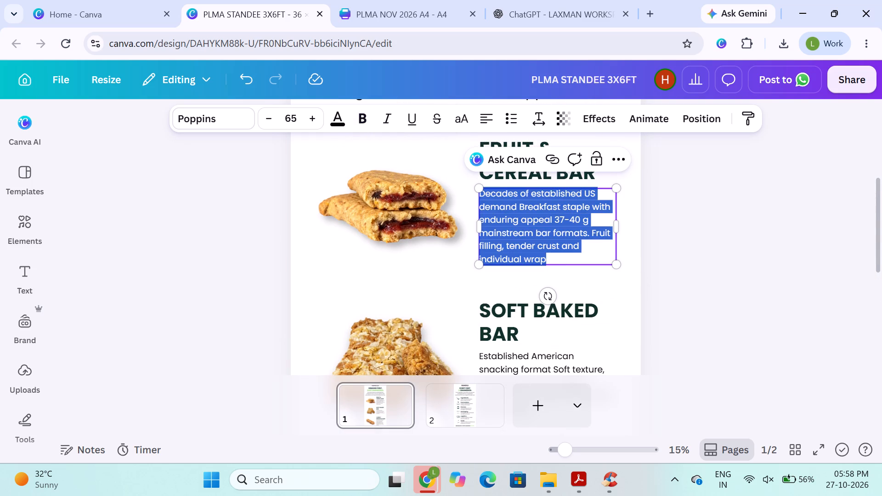
pyautogui.click(546, 259)
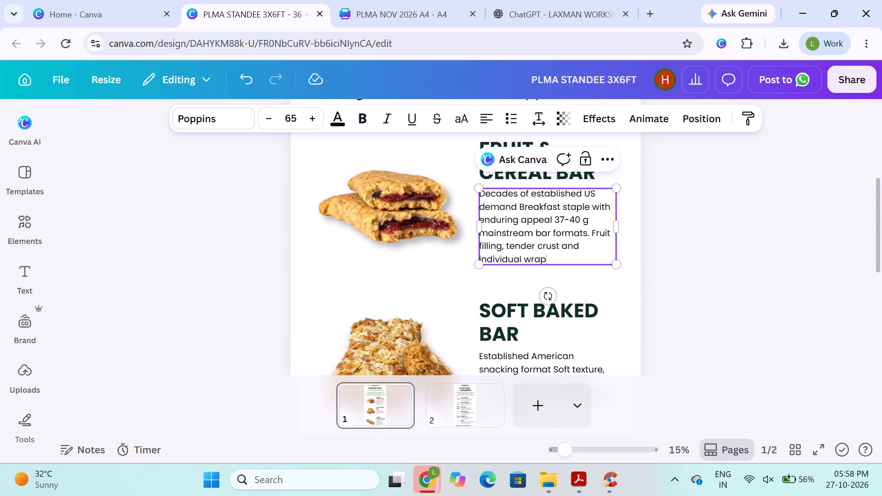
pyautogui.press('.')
pyautogui.click(664, 266)
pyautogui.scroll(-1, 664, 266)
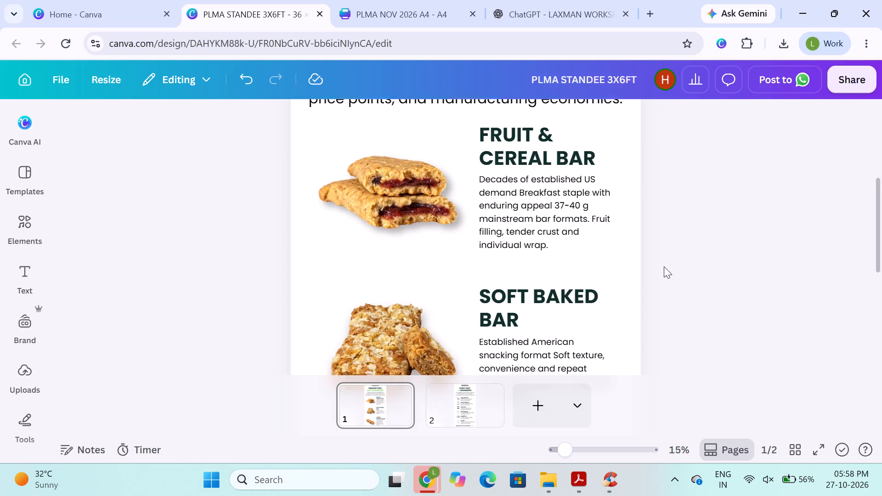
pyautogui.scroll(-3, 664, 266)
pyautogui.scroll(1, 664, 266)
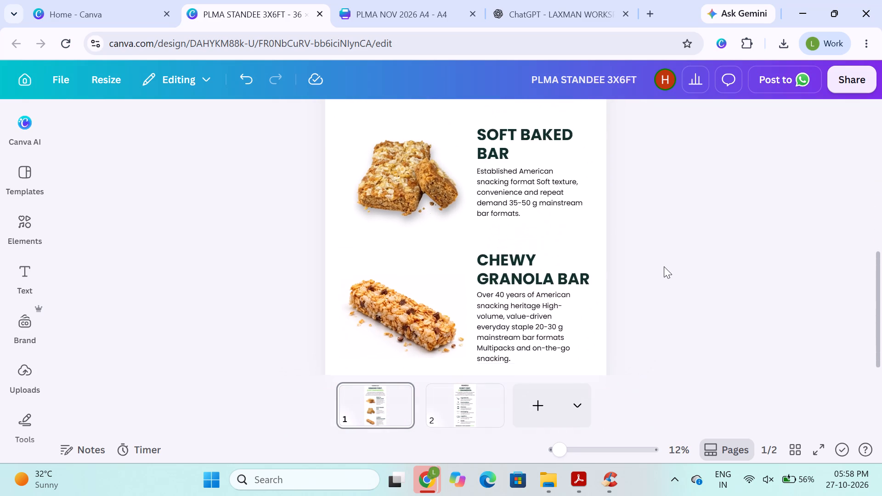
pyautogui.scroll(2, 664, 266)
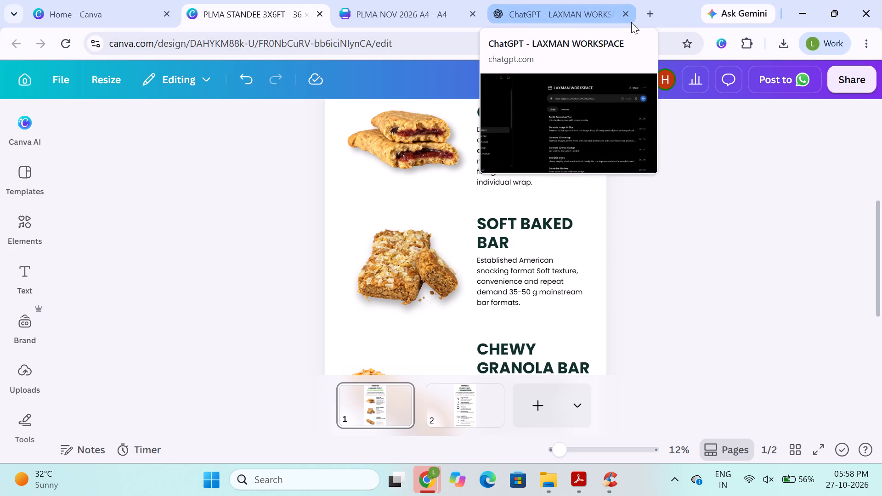
# Open a new blank browser tab.
pyautogui.click(654, 17)
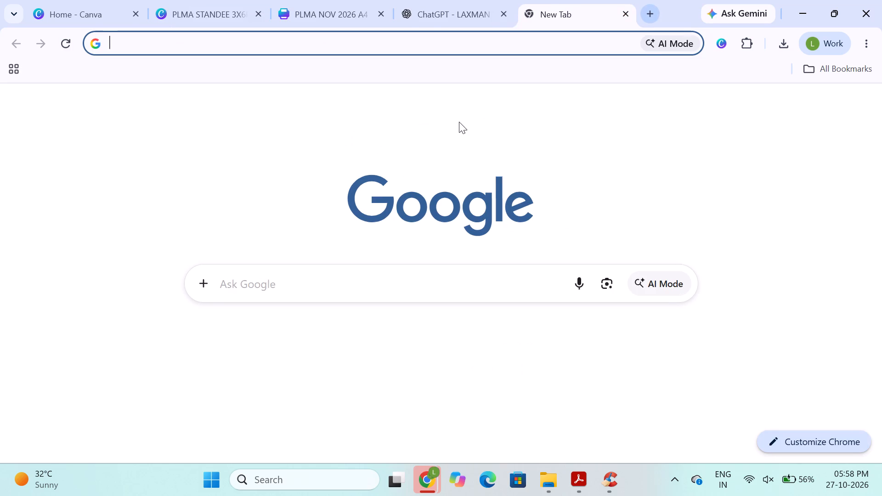
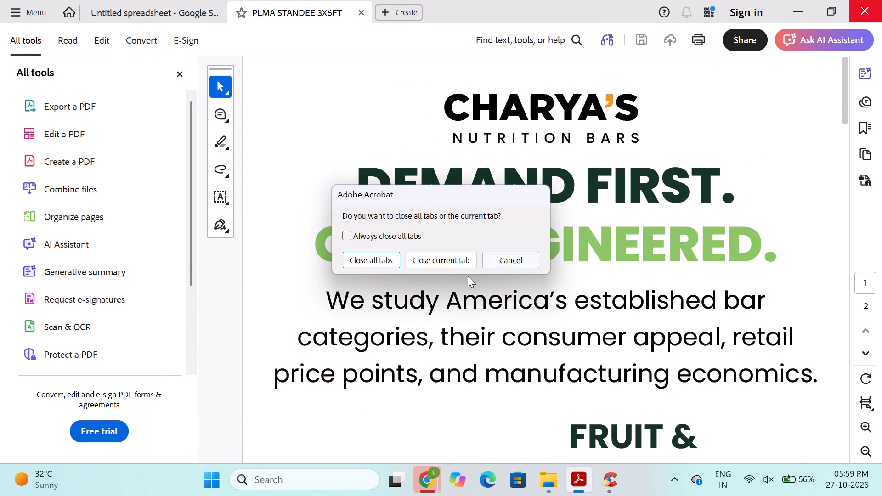
# Close all open documents in Adobe Acrobat, including the PLMA STANDEE 3X6FT PDF.
pyautogui.click(361, 262)
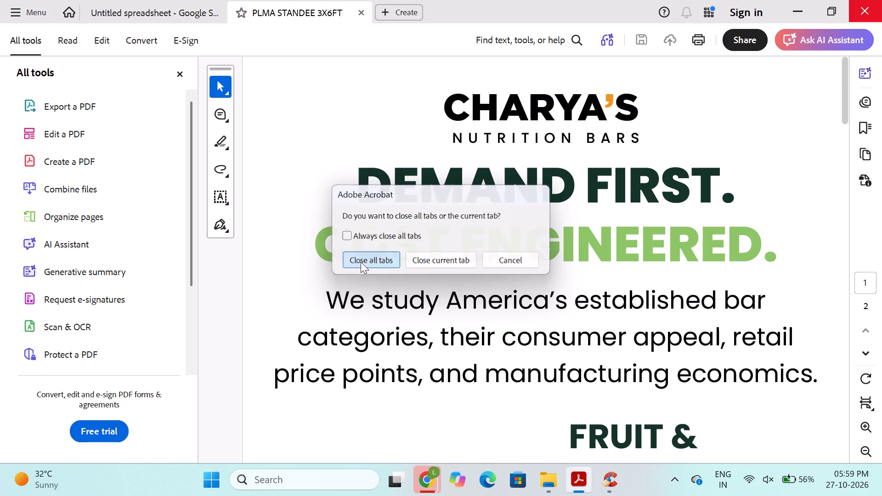